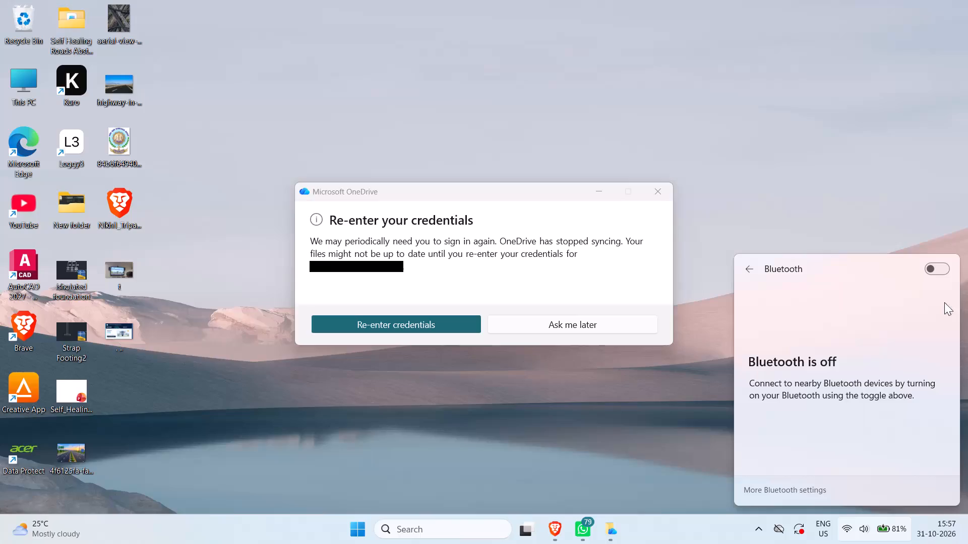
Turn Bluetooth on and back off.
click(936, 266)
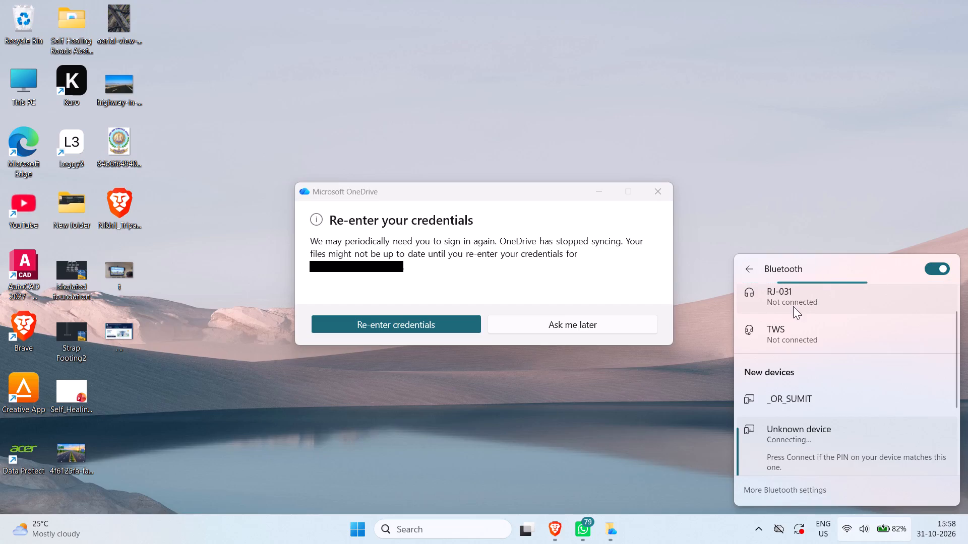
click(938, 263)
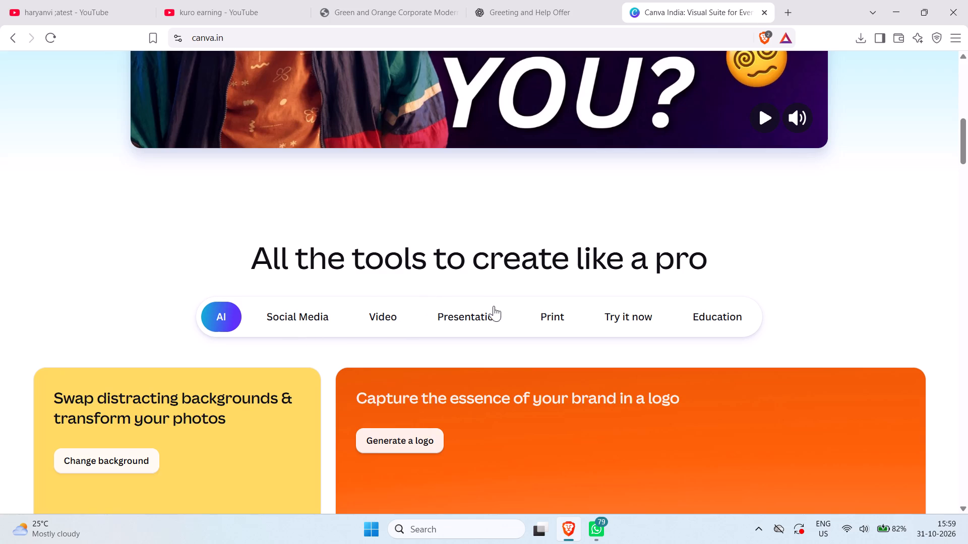
scroll(335, 332, down, 5)
scroll(335, 331, up, 8)
scroll(341, 261, up, 9)
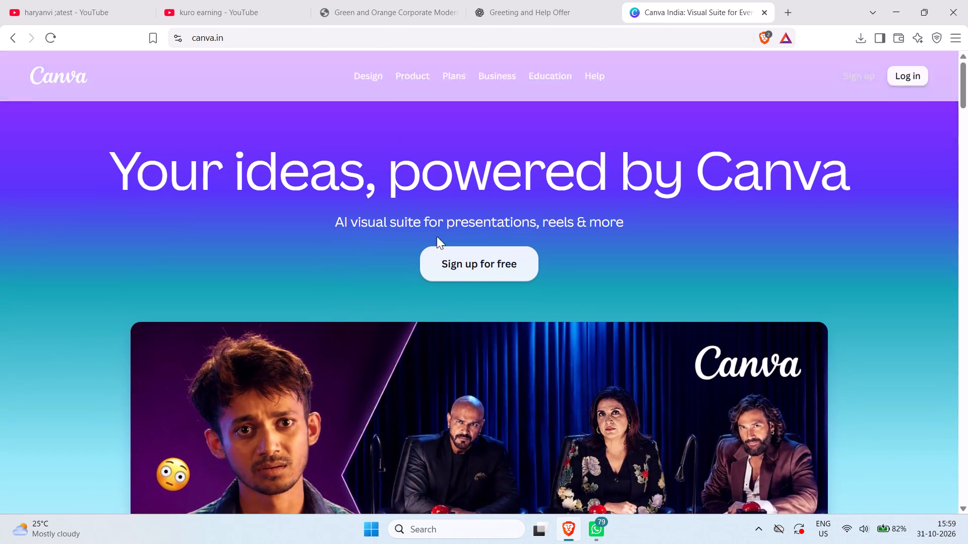
scroll(500, 230, up, 5)
click(498, 253)
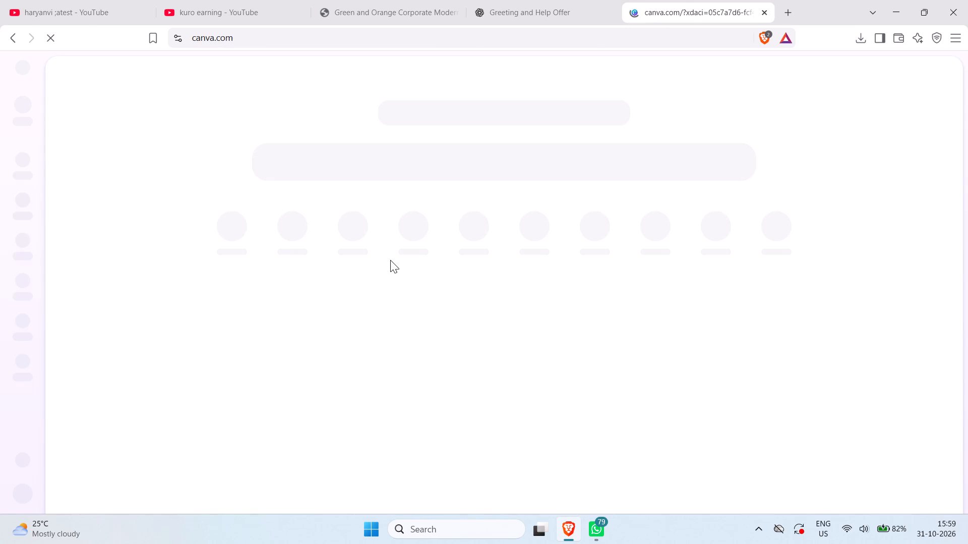
scroll(391, 261, up, 4)
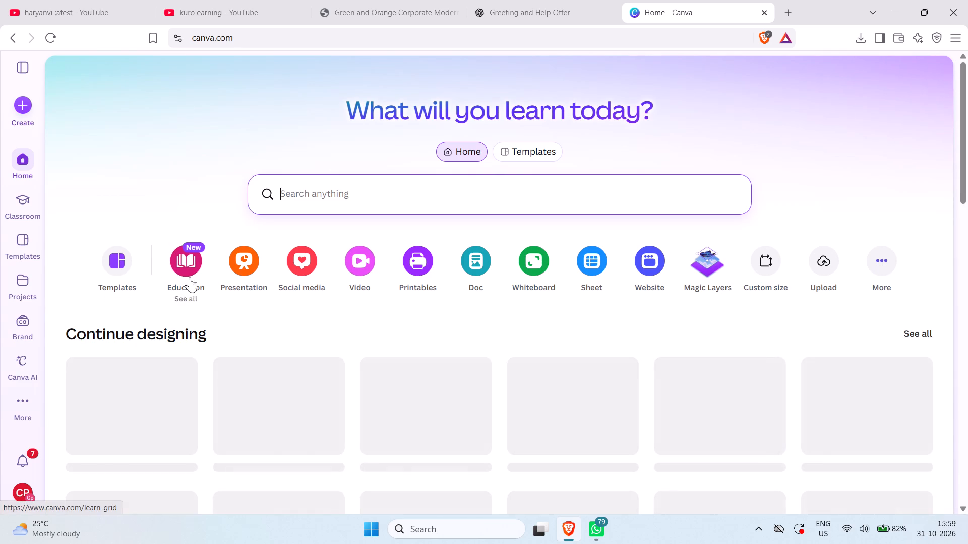
scroll(134, 287, up, 3)
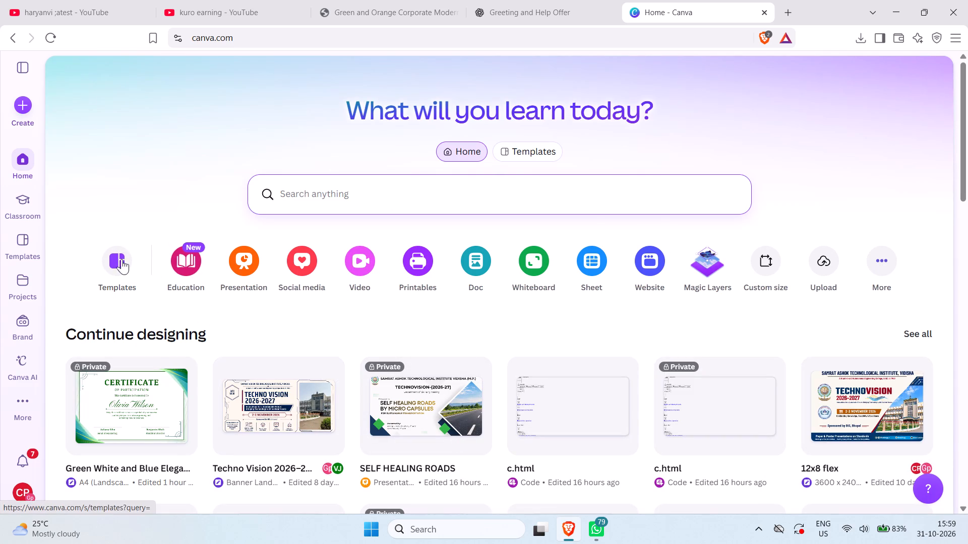
Search the design types for "poster" and create a blank Presentation (16:9) design.
click(23, 108)
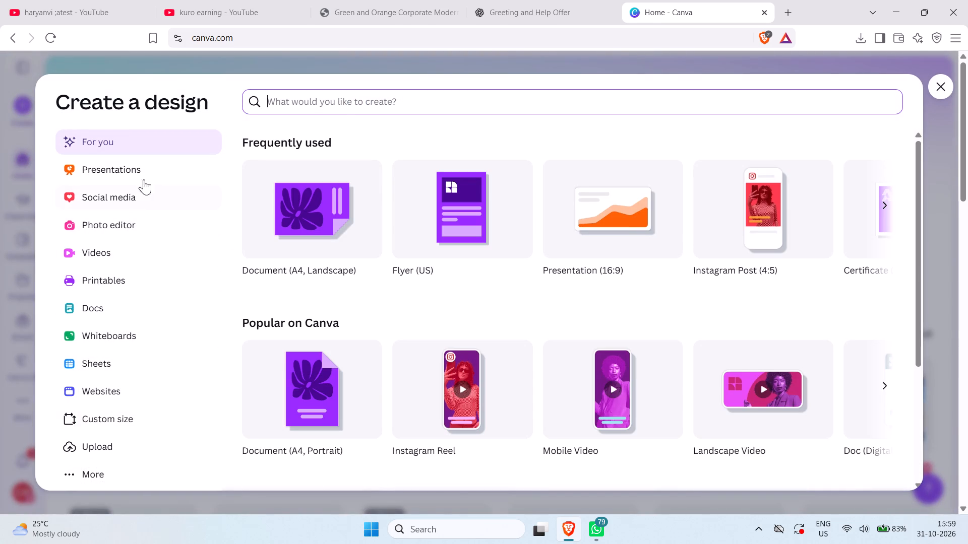
text(poster)
key(Return)
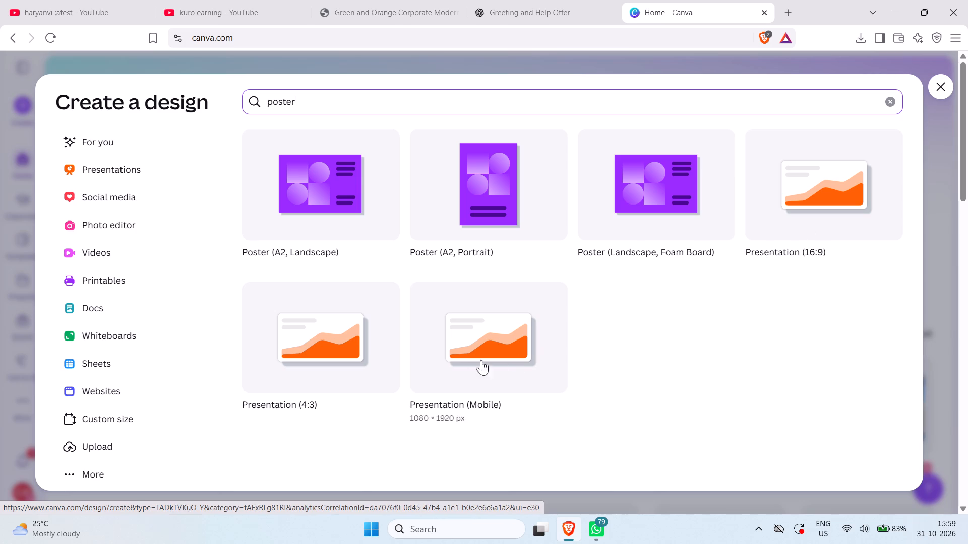
click(803, 217)
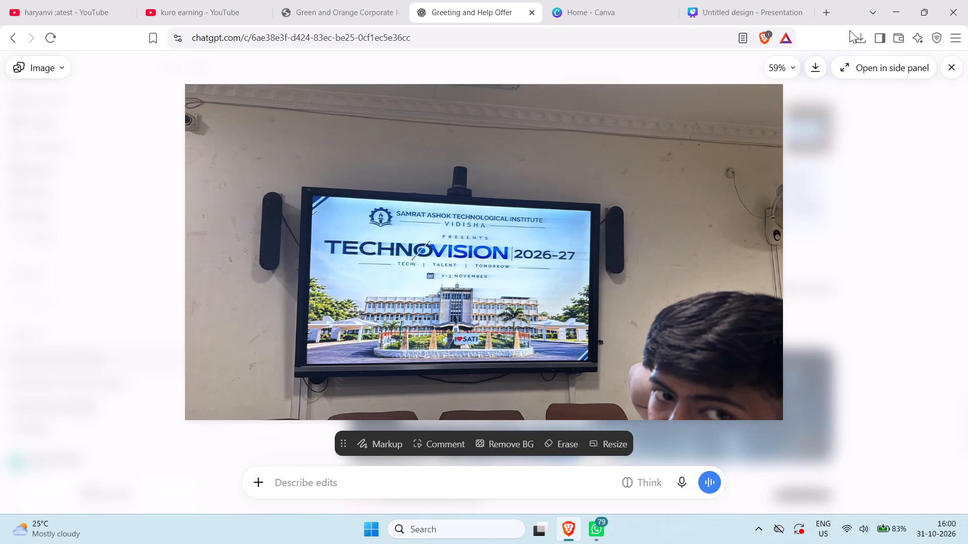
Return to the untitled Canva presentation and upload the Techno Vision poster image from the Desktop folder.
click(707, 7)
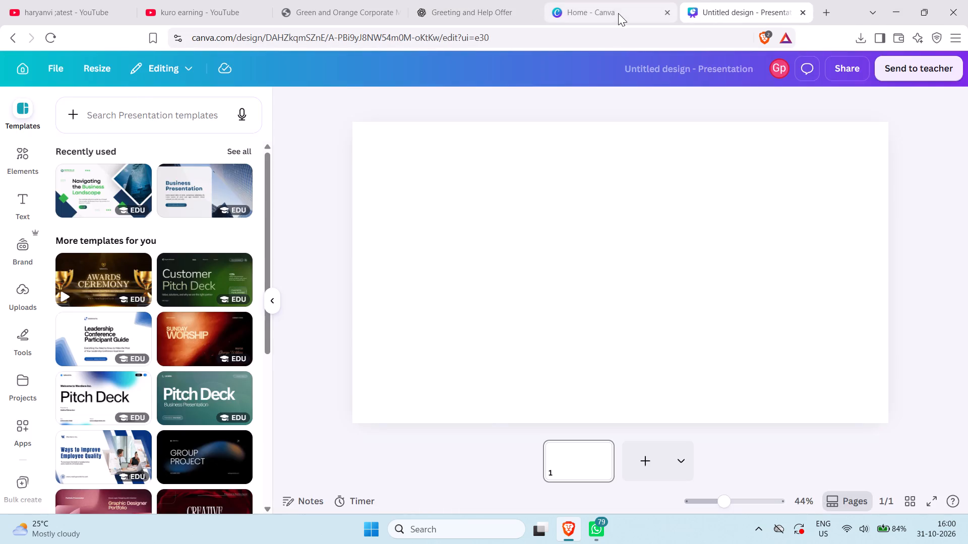
click(618, 13)
click(723, 14)
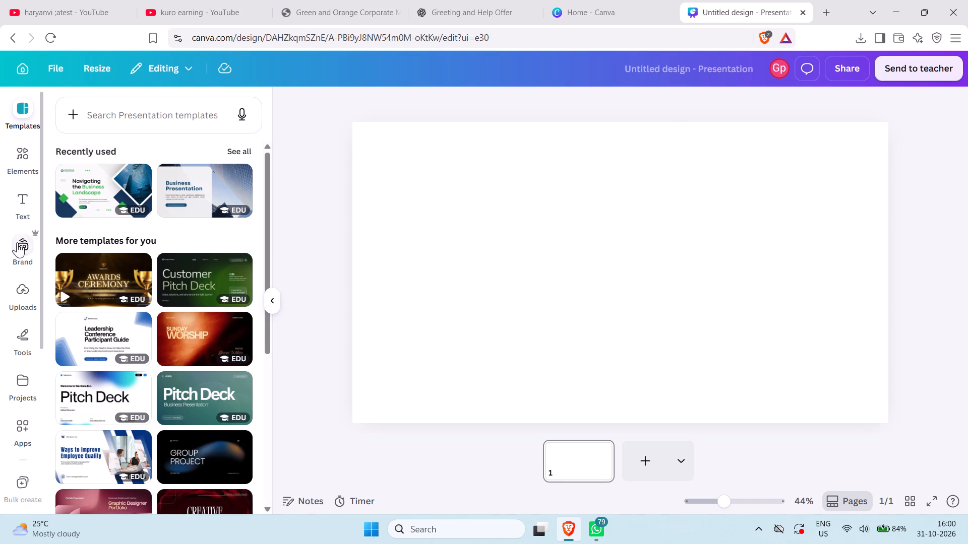
click(24, 289)
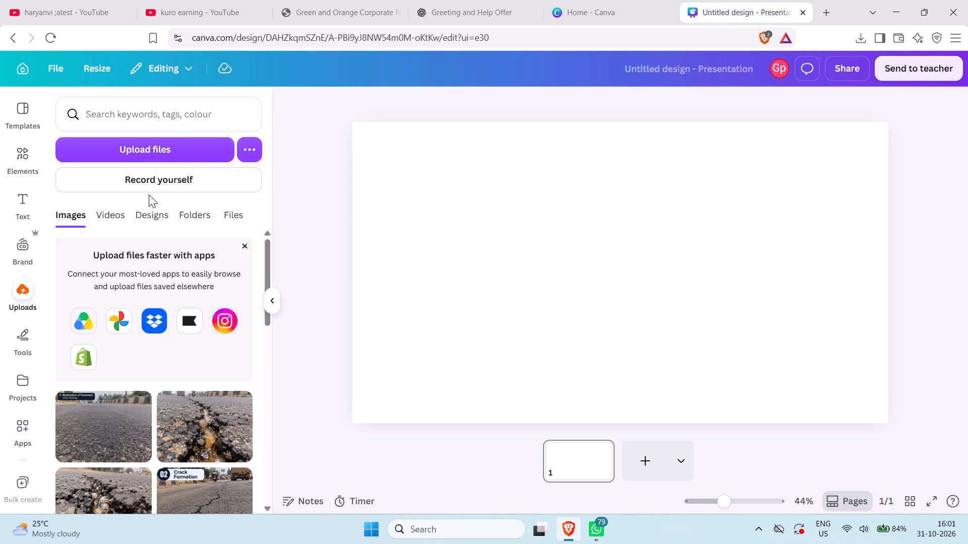
click(191, 148)
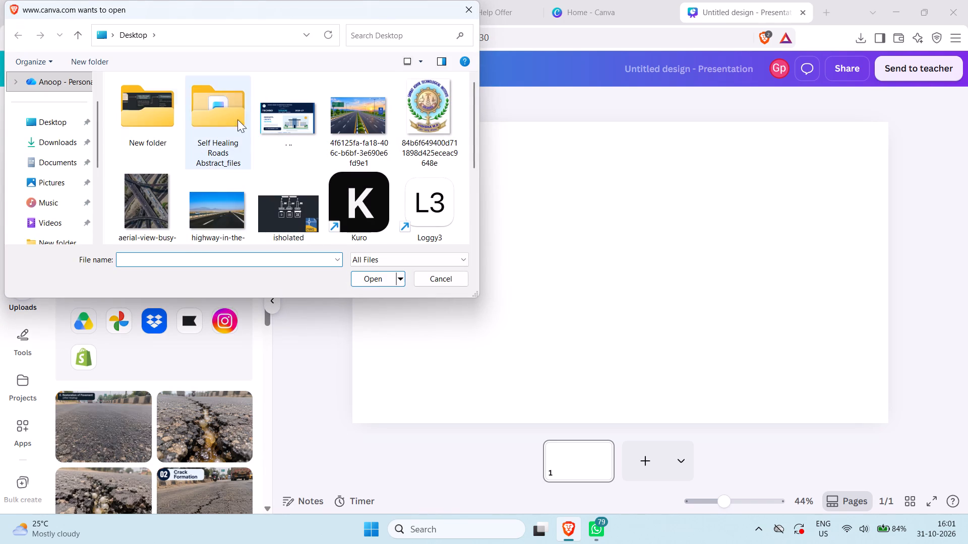
scroll(344, 125, down, 4)
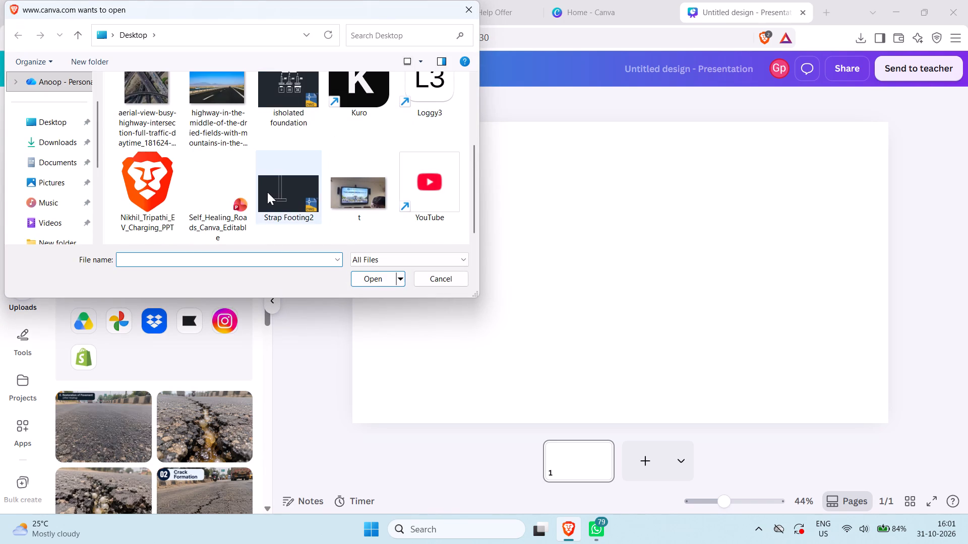
scroll(267, 191, up, 3)
scroll(267, 191, down, 5)
scroll(364, 180, up, 4)
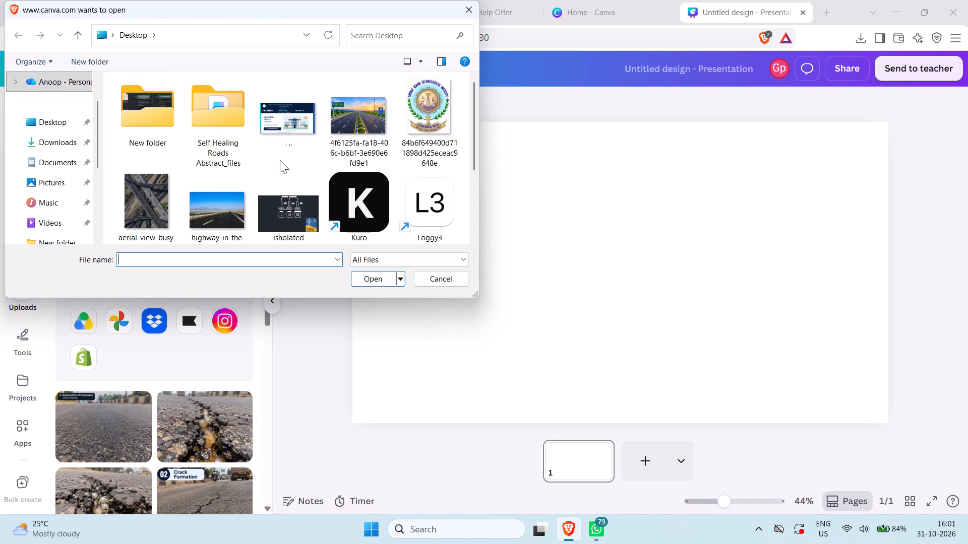
click(294, 132)
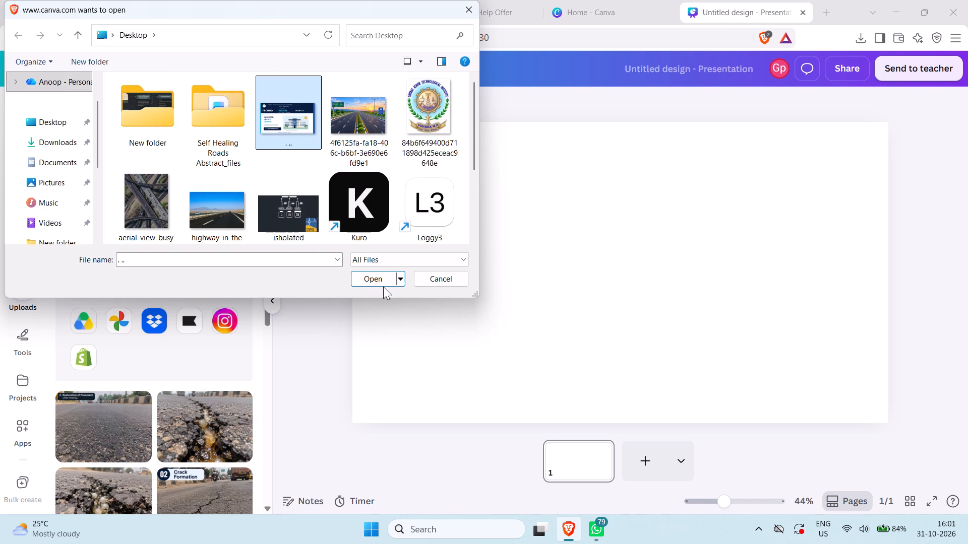
click(370, 281)
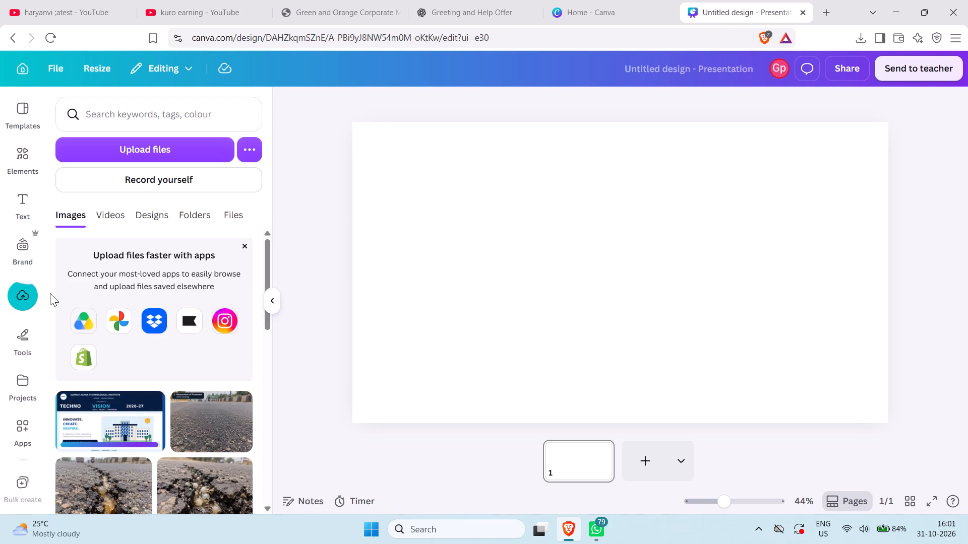
Place the uploaded Techno Vision poster image on the blank page and stretch its edges to cover the whole page.
click(112, 407)
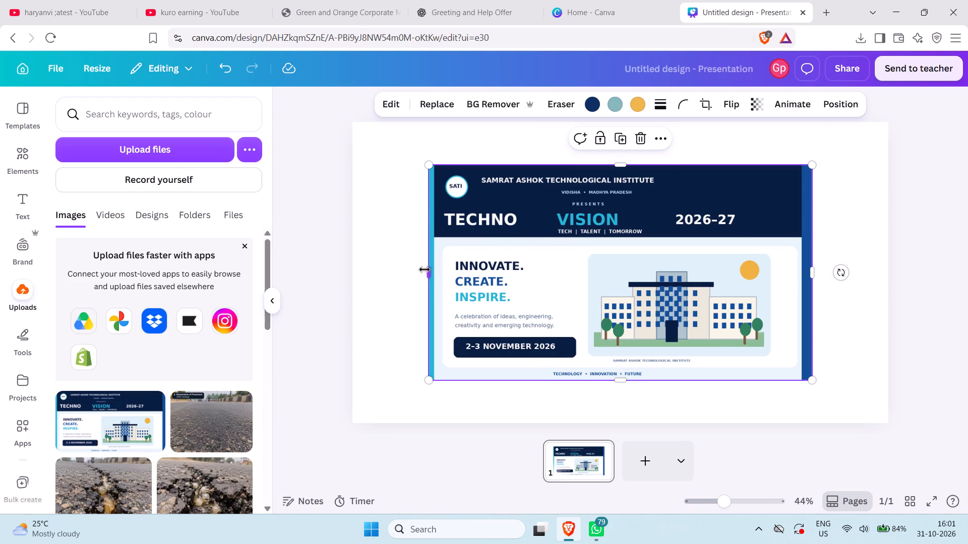
drag(428, 273, 354, 284)
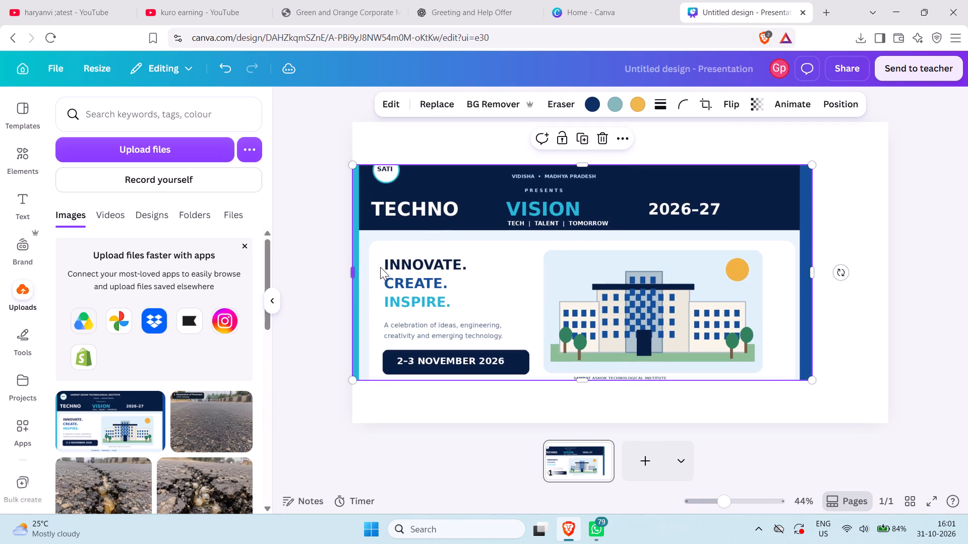
drag(582, 166, 592, 125)
drag(812, 244, 878, 243)
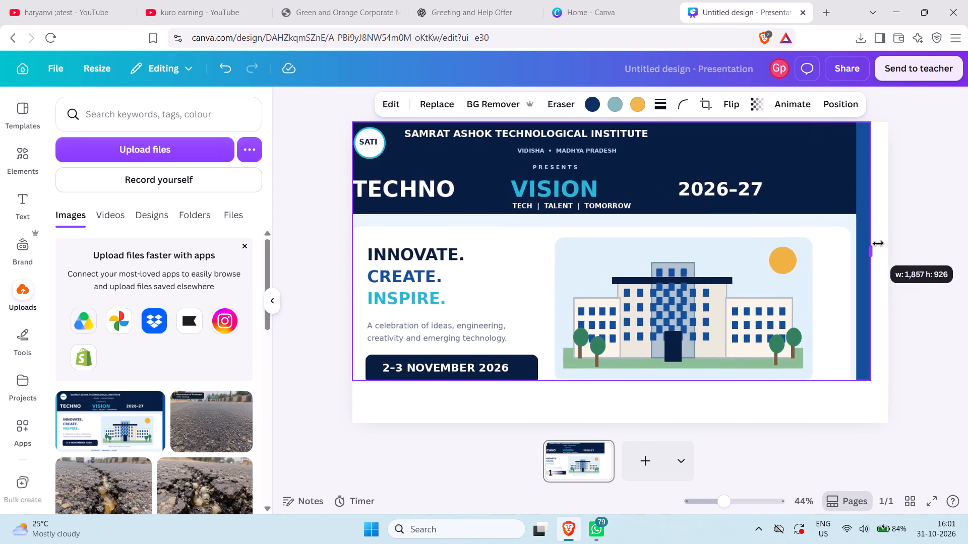
drag(878, 243, 897, 244)
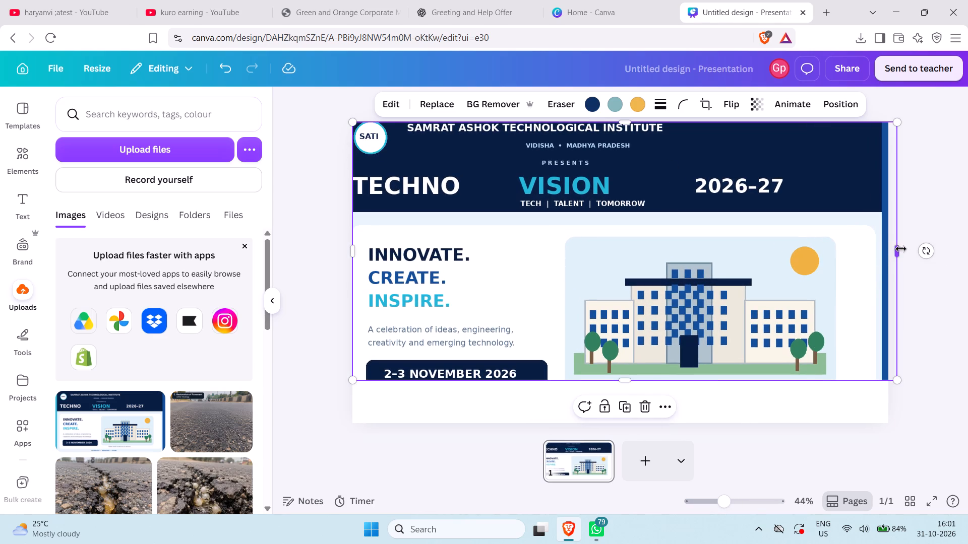
drag(901, 249, 890, 264)
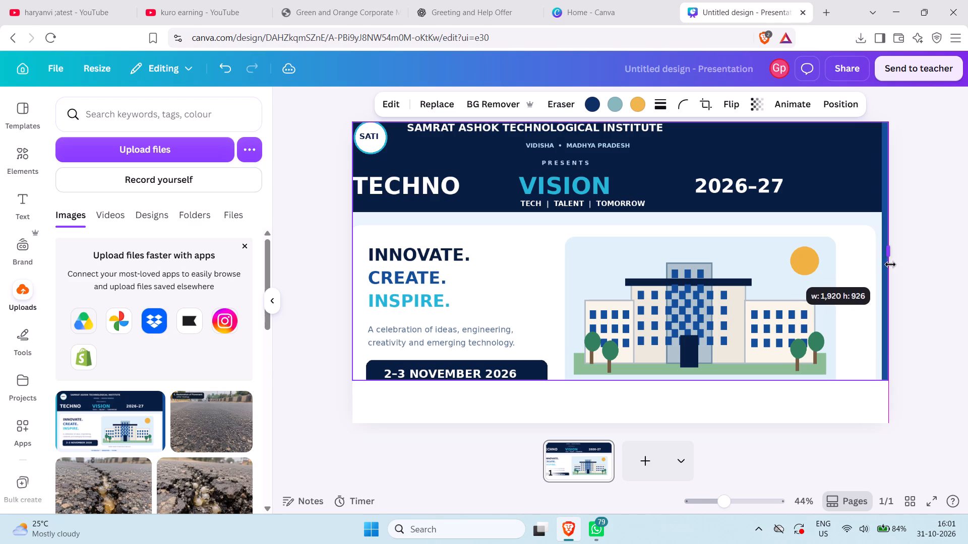
drag(890, 264, 892, 264)
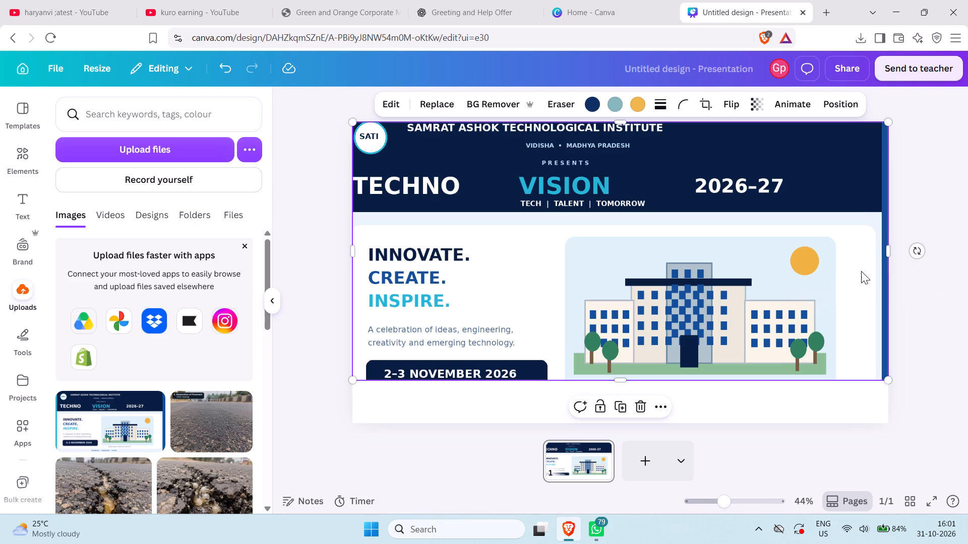
drag(621, 380, 631, 426)
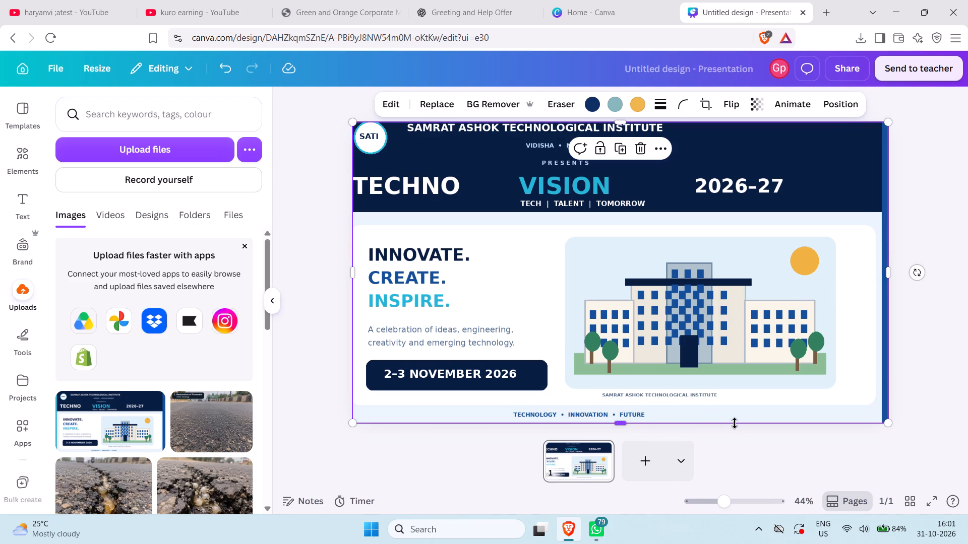
click(745, 438)
Reposition the poster image inside its crop frame so its top and left edges line up with the page.
double_click(694, 312)
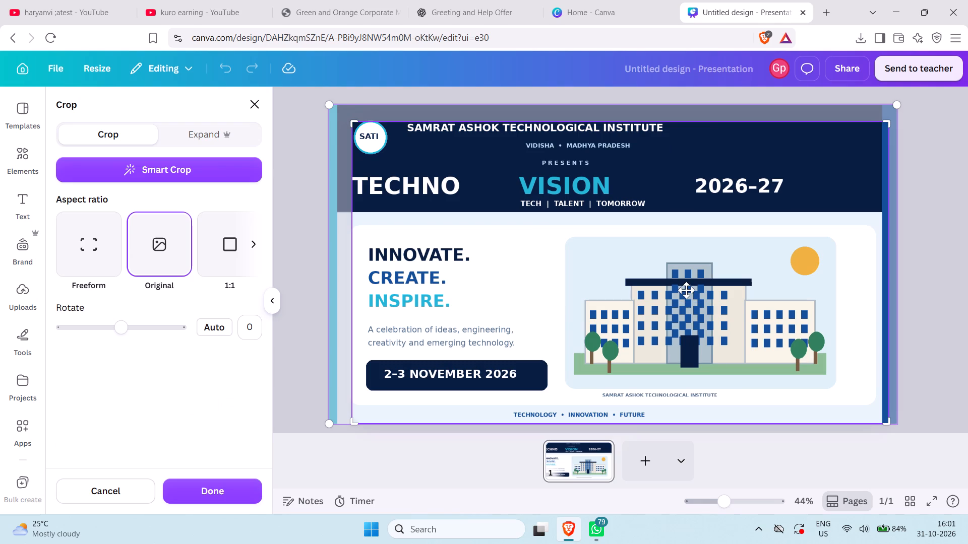
drag(686, 290, 697, 313)
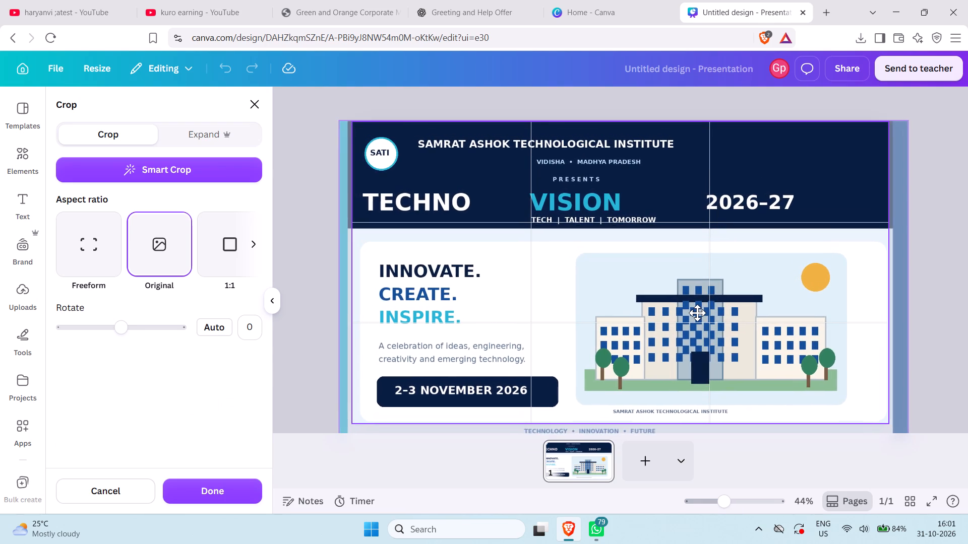
drag(697, 313, 709, 317)
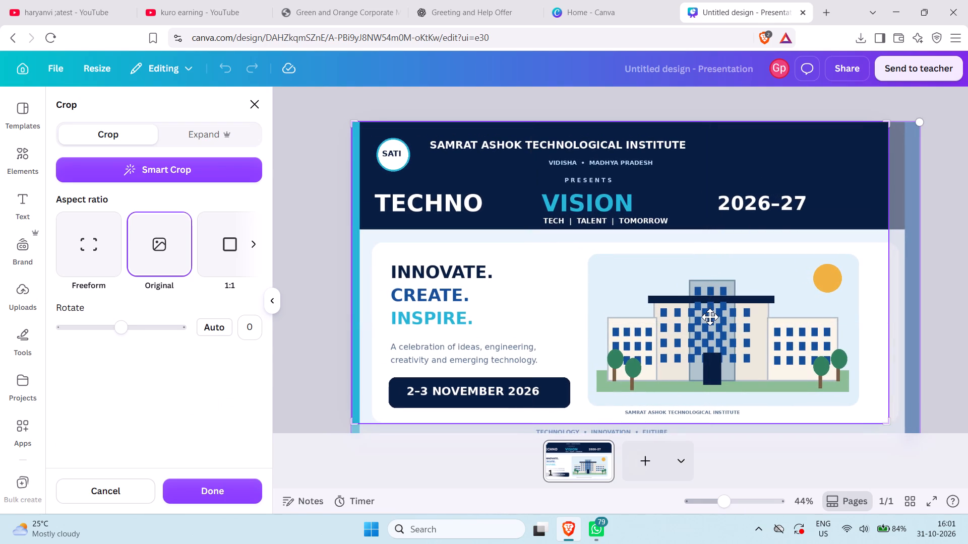
click(822, 219)
double_click(873, 206)
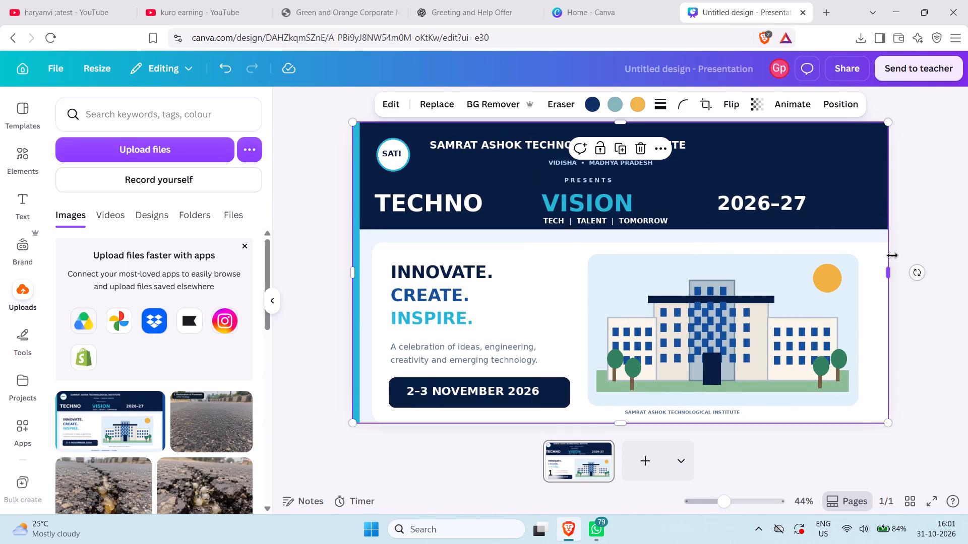
Scale the poster image down slightly and extend its bottom and right edges to fill the page at 1,920 × 1,080.
drag(888, 276, 886, 280)
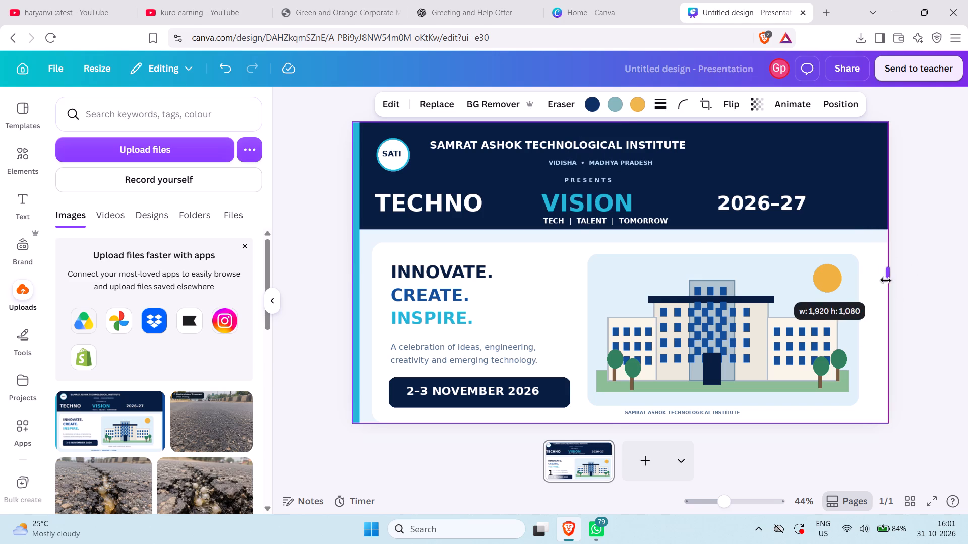
drag(886, 280, 886, 280)
drag(888, 423, 857, 407)
drag(859, 266, 894, 262)
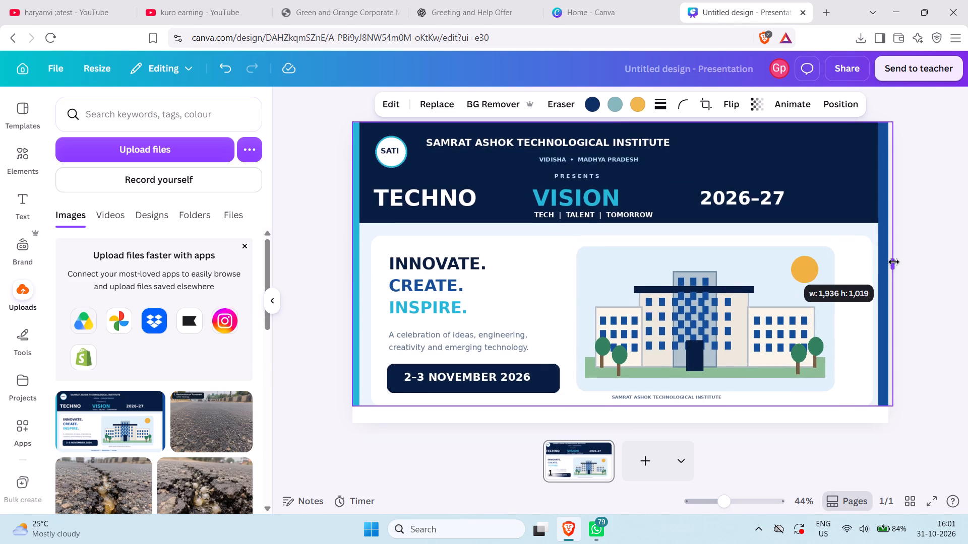
drag(894, 262, 889, 265)
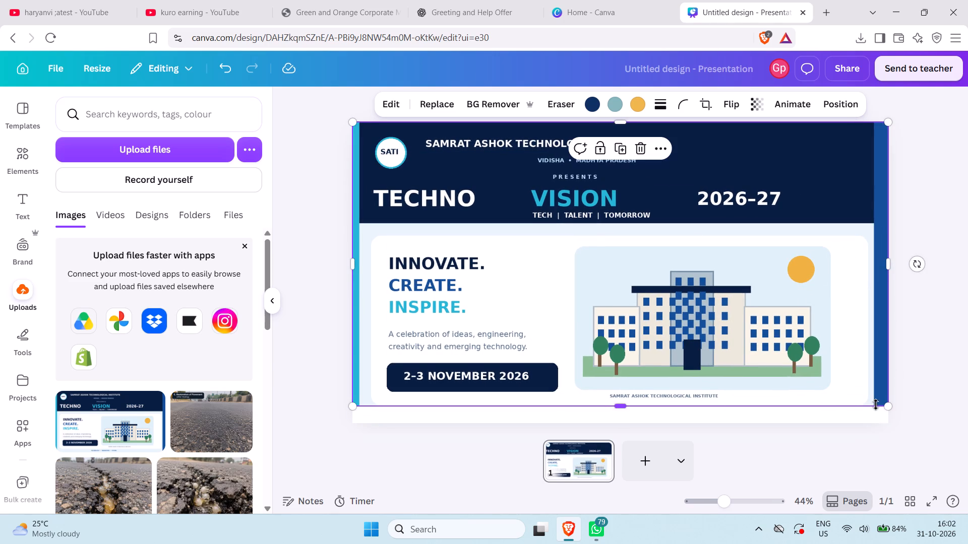
drag(888, 406, 877, 401)
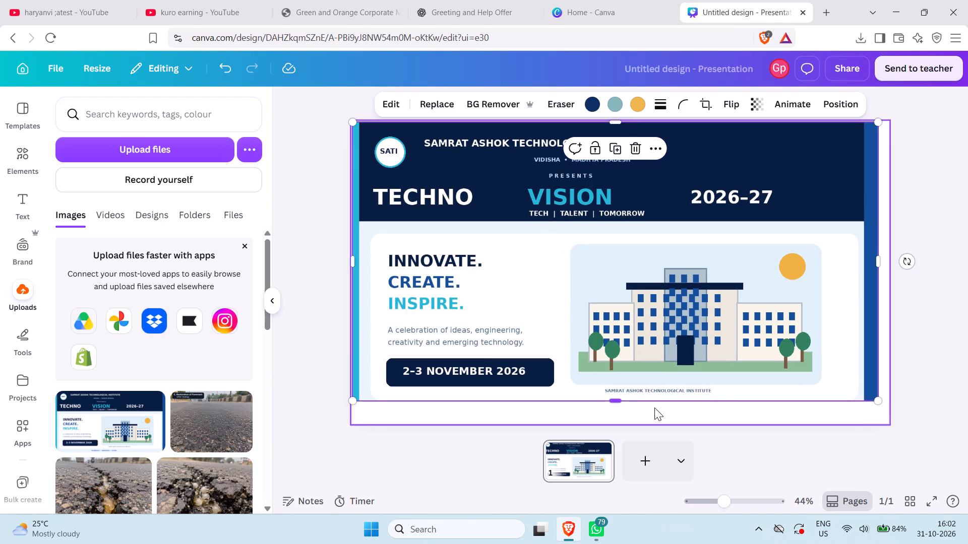
drag(631, 399, 638, 419)
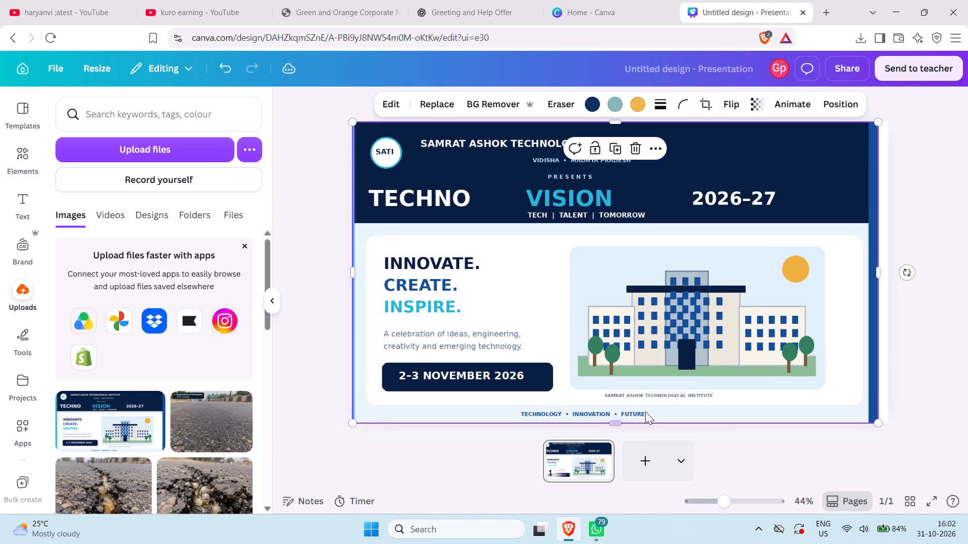
drag(881, 271, 889, 274)
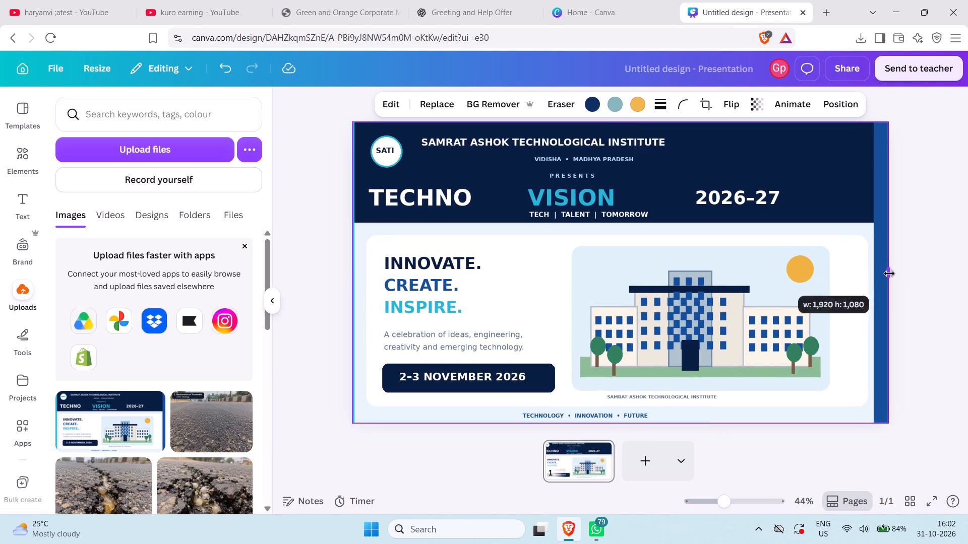
drag(889, 274, 890, 274)
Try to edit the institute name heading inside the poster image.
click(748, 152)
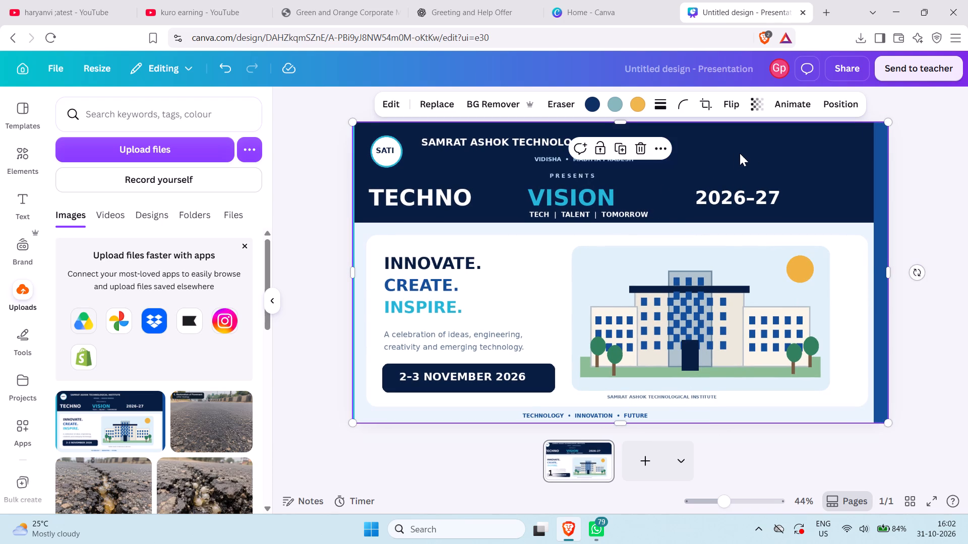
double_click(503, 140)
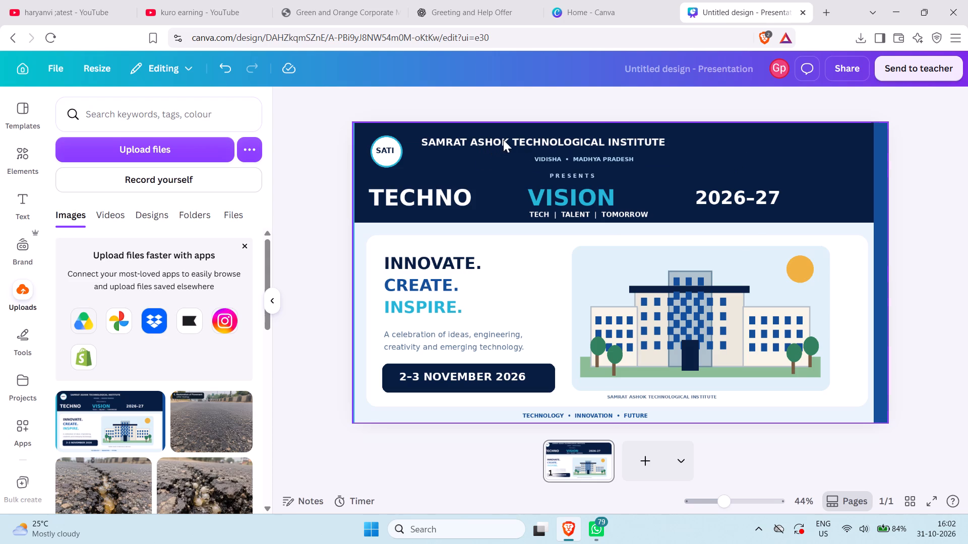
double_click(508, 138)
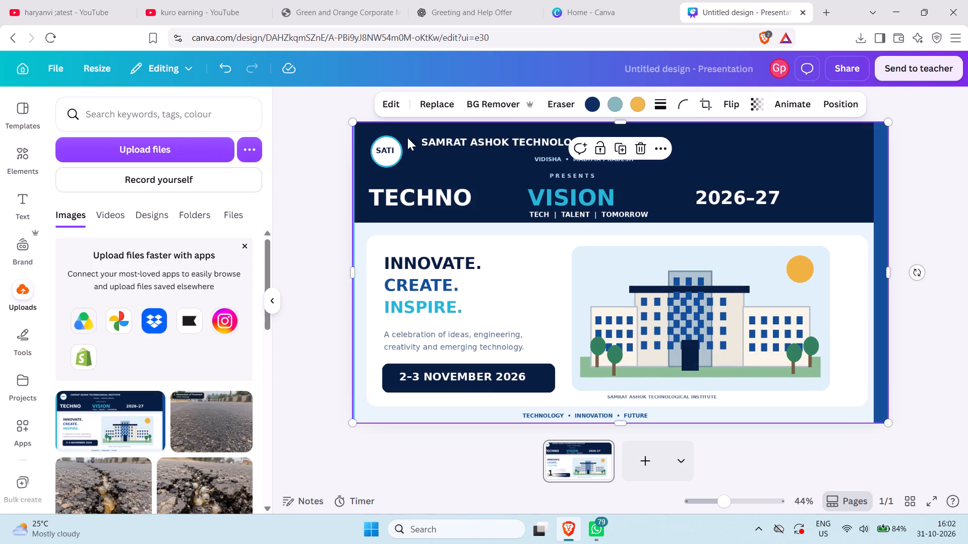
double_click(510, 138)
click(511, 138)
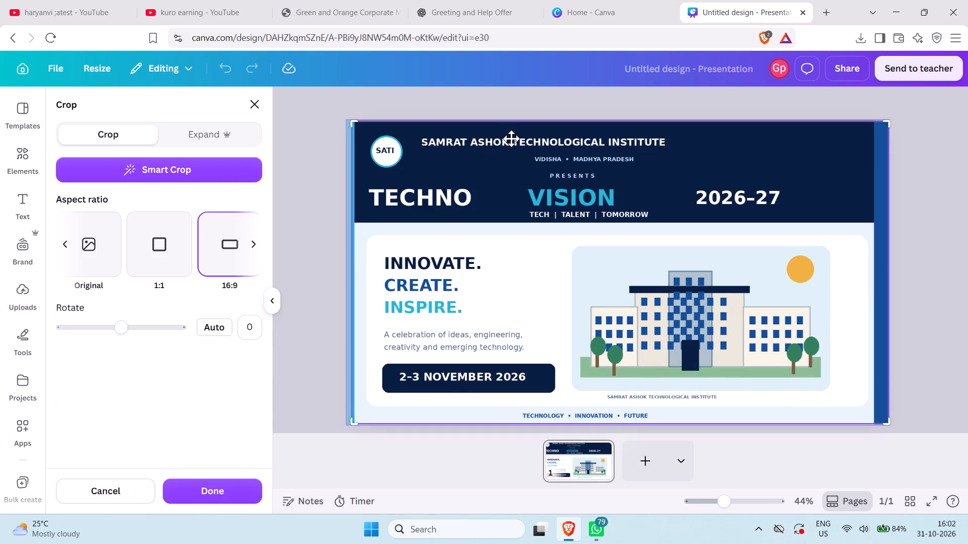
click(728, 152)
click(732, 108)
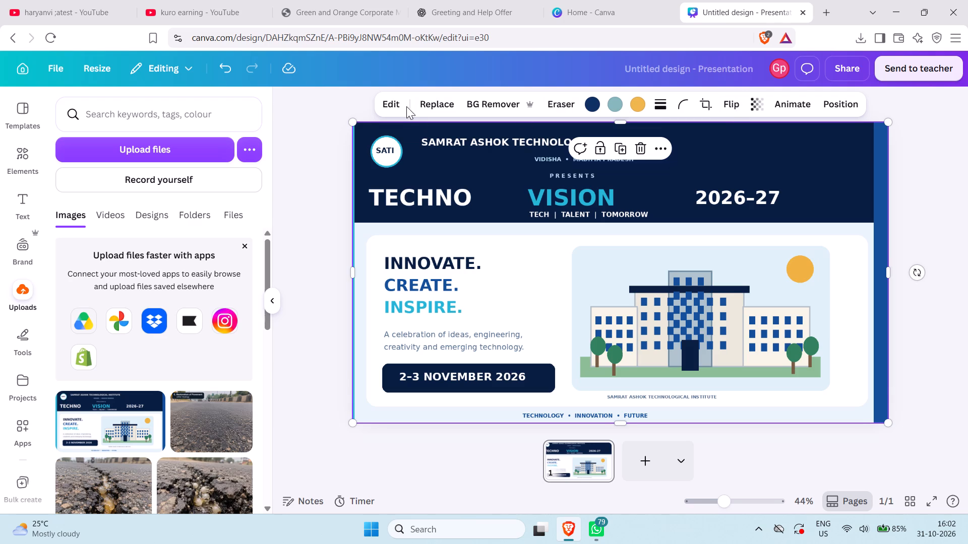
Nudge the poster image inside its crop frame and apply the crop with the 16:9 aspect ratio.
click(404, 106)
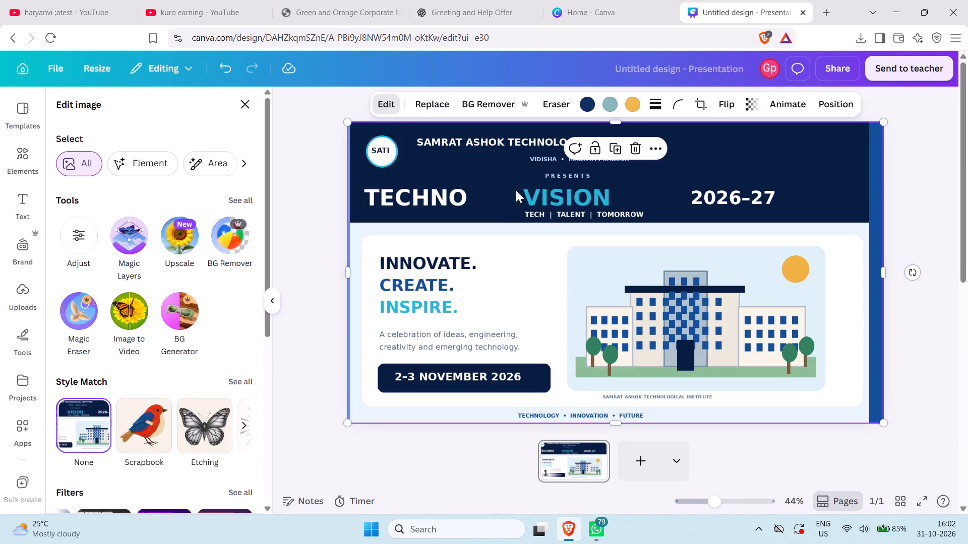
click(521, 143)
double_click(521, 139)
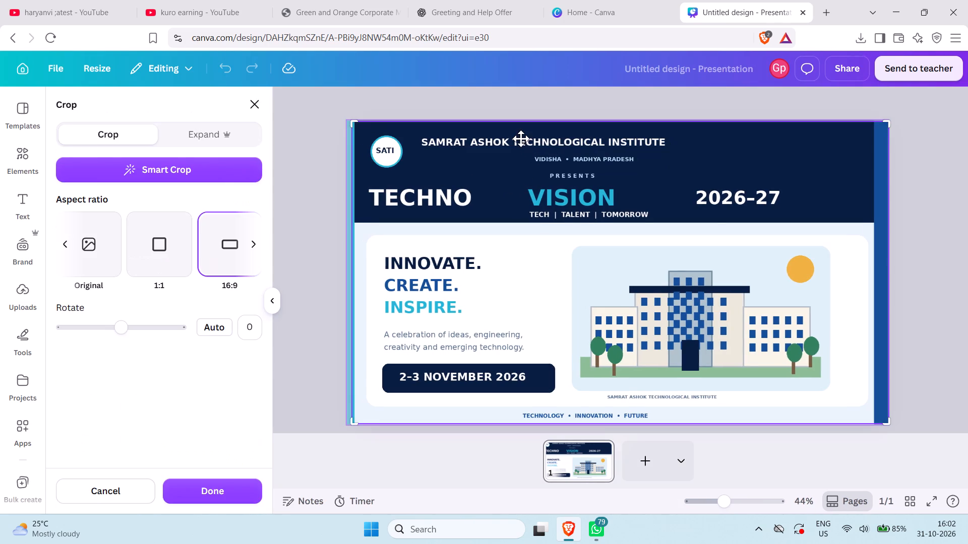
click(582, 138)
click(585, 138)
drag(655, 145, 658, 139)
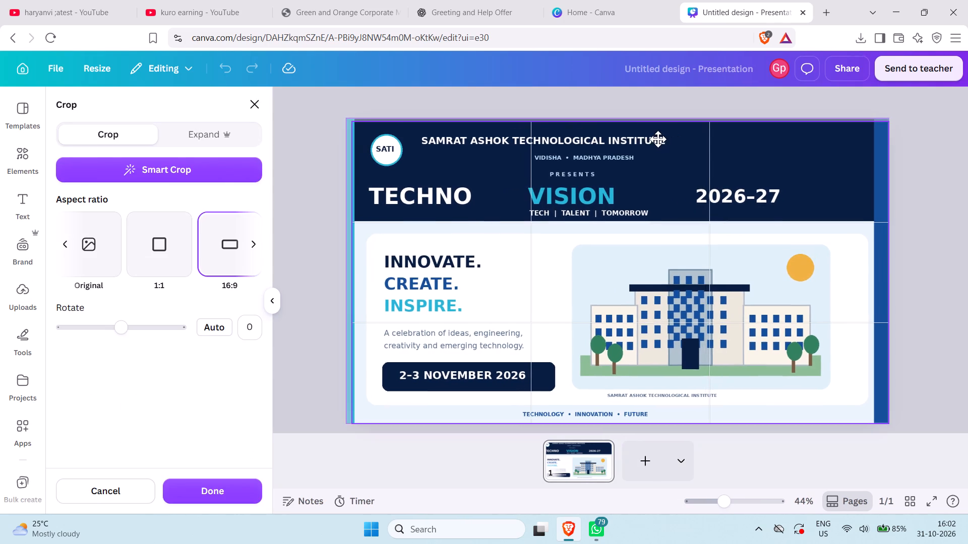
drag(658, 139, 647, 140)
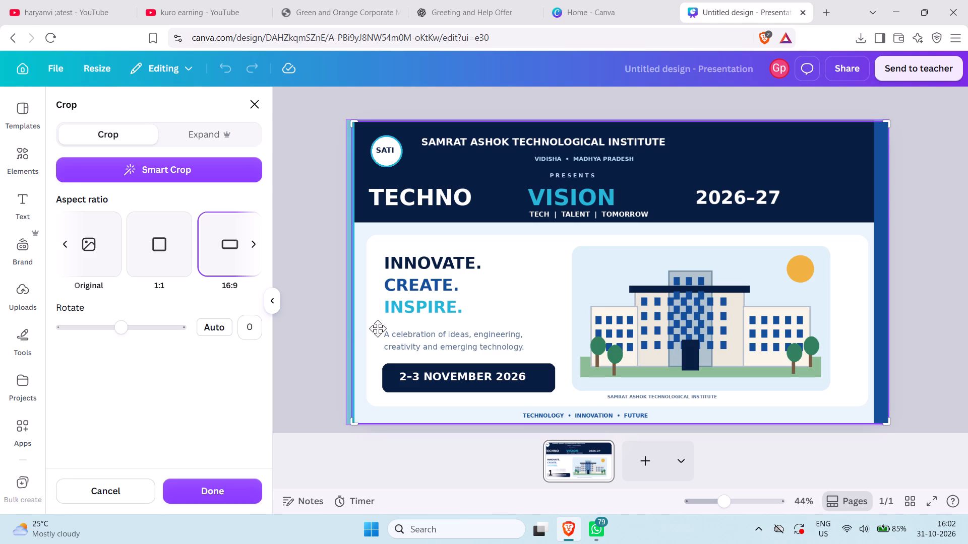
scroll(240, 263, down, 4)
click(237, 259)
click(203, 486)
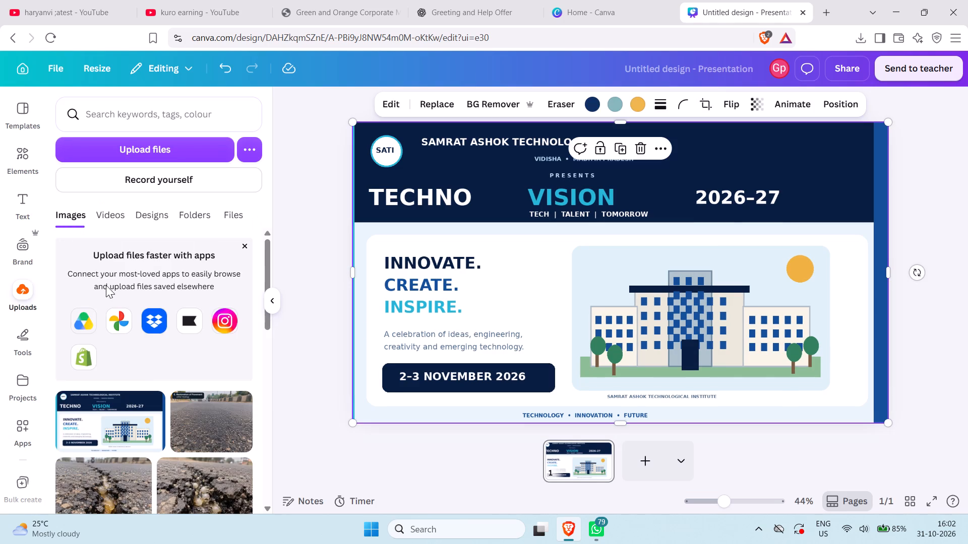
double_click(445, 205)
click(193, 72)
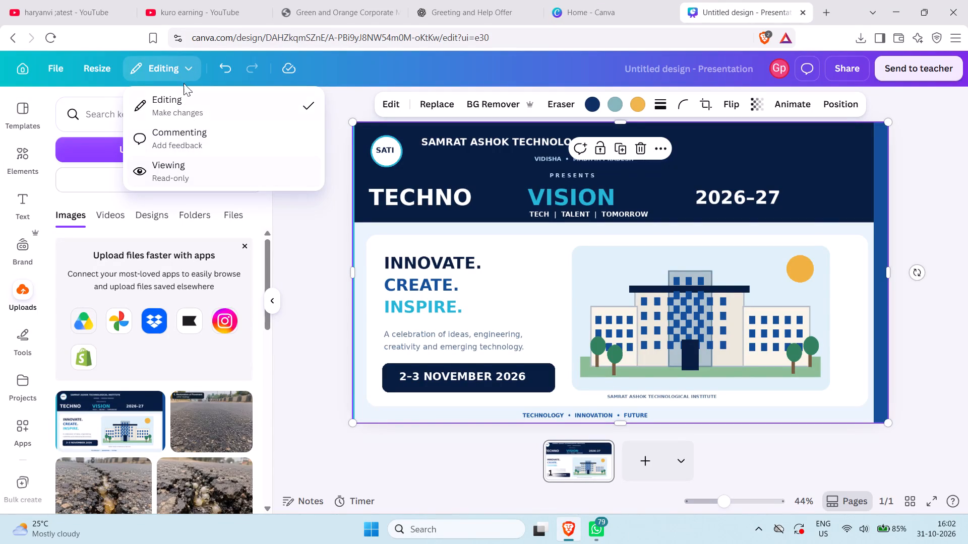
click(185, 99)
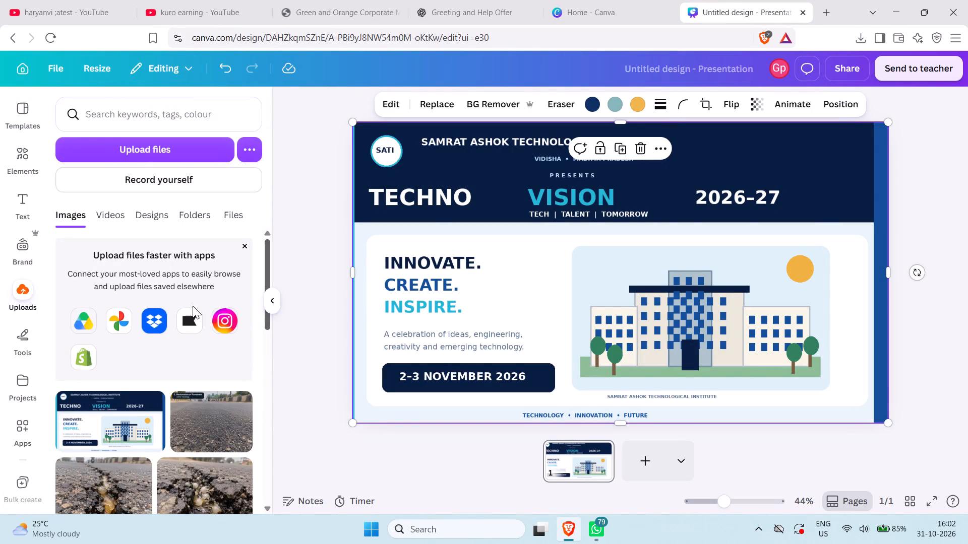
Look through the uploaded images for earlier Techno Vision artwork usable in the poster.
scroll(140, 318, down, 9)
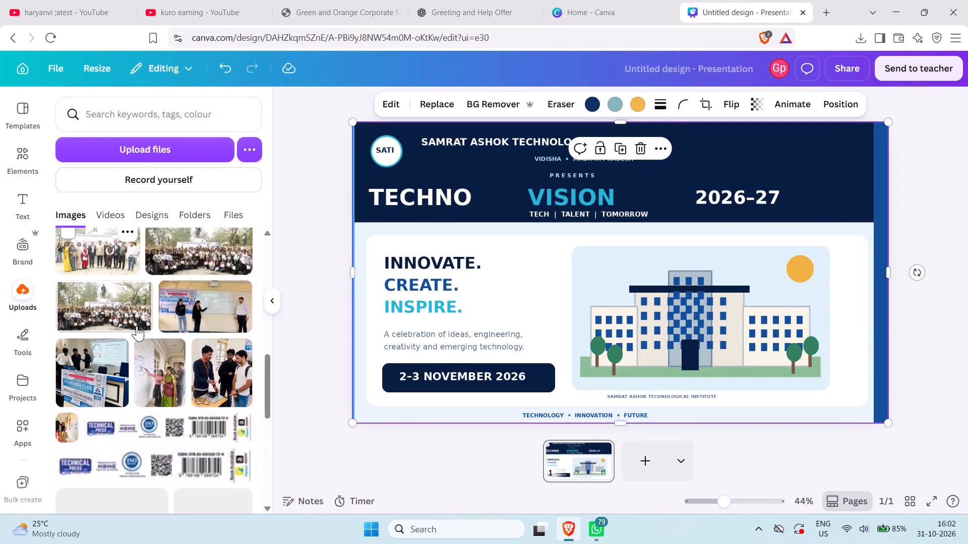
scroll(137, 326, down, 7)
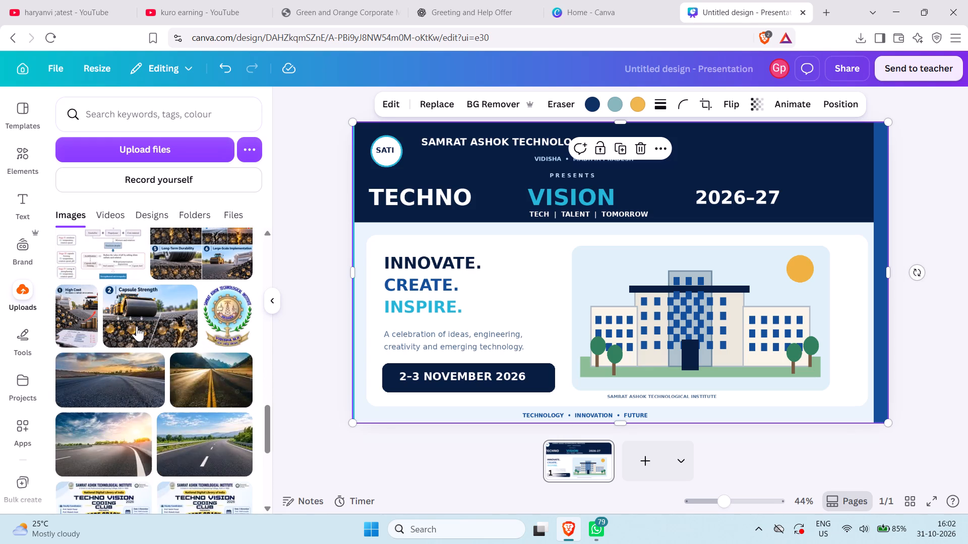
scroll(137, 326, down, 6)
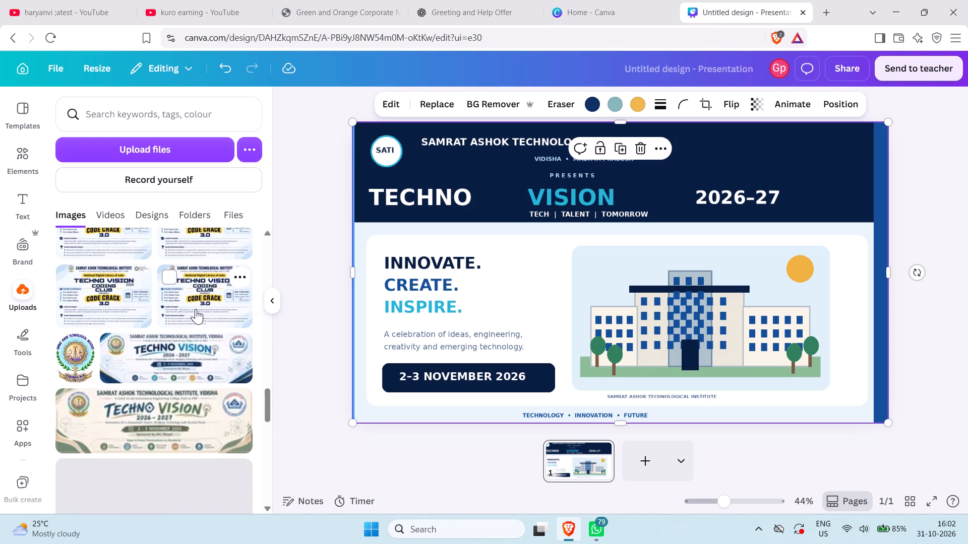
scroll(185, 318, down, 2)
scroll(185, 318, up, 2)
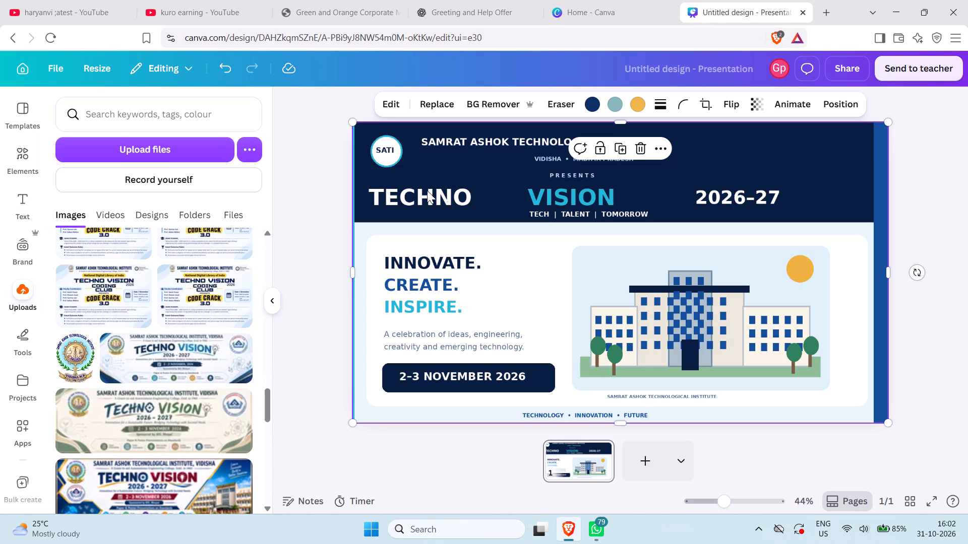
scroll(200, 319, down, 3)
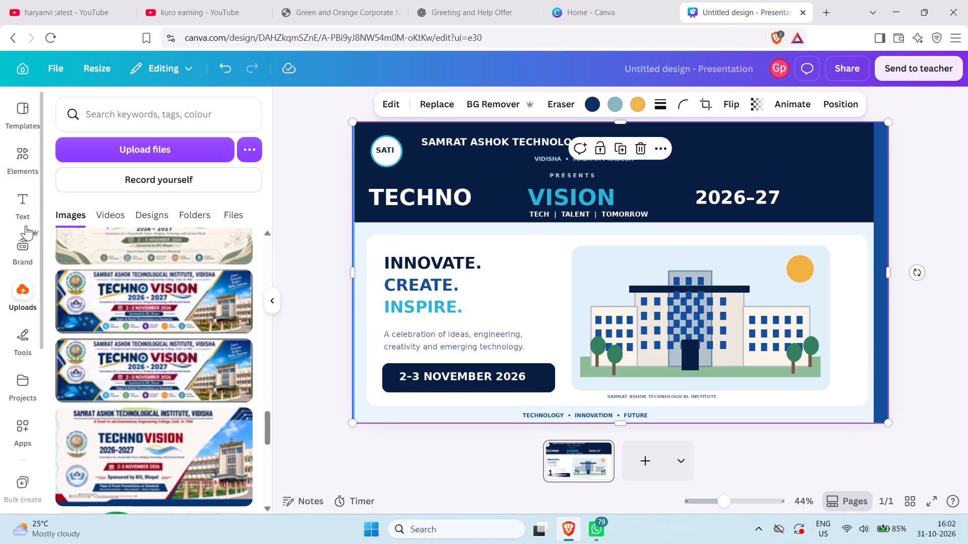
click(25, 291)
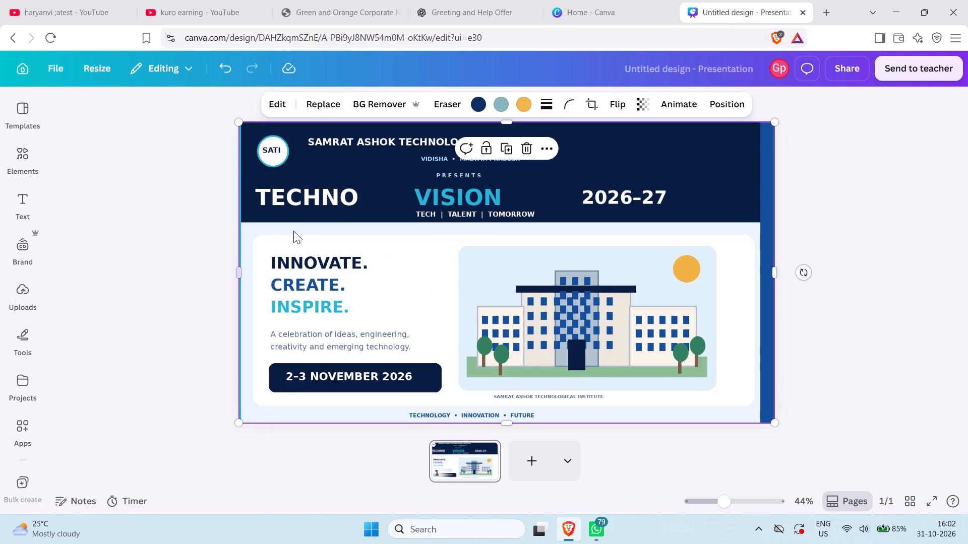
click(24, 296)
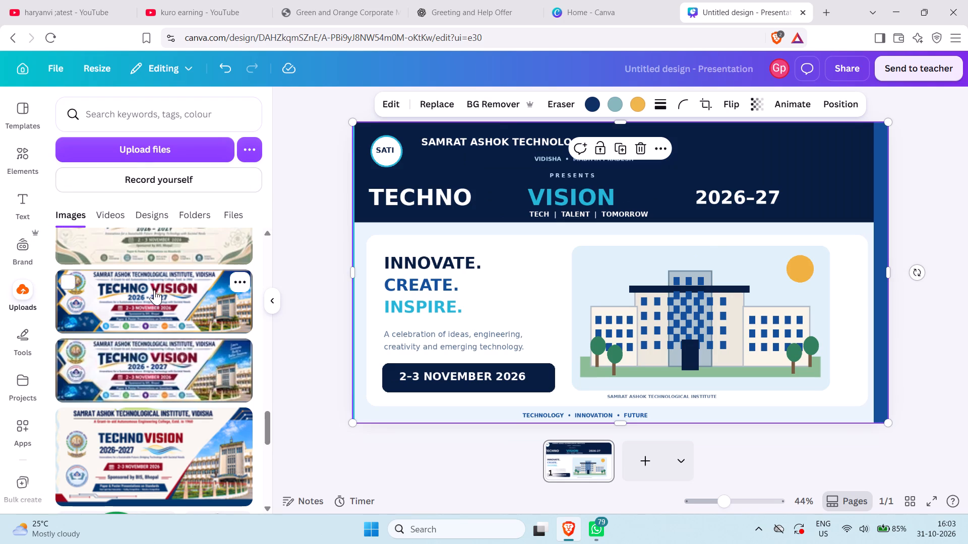
scroll(154, 290, down, 1)
scroll(150, 244, up, 1)
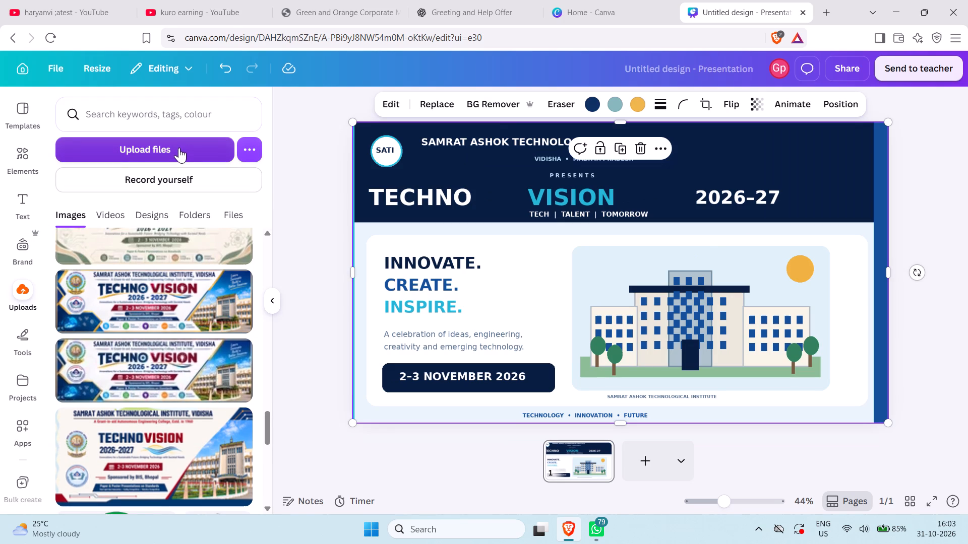
Return to the Canva home page and open the Techno Vision 2026–2027 college banner from the recent designs.
click(17, 67)
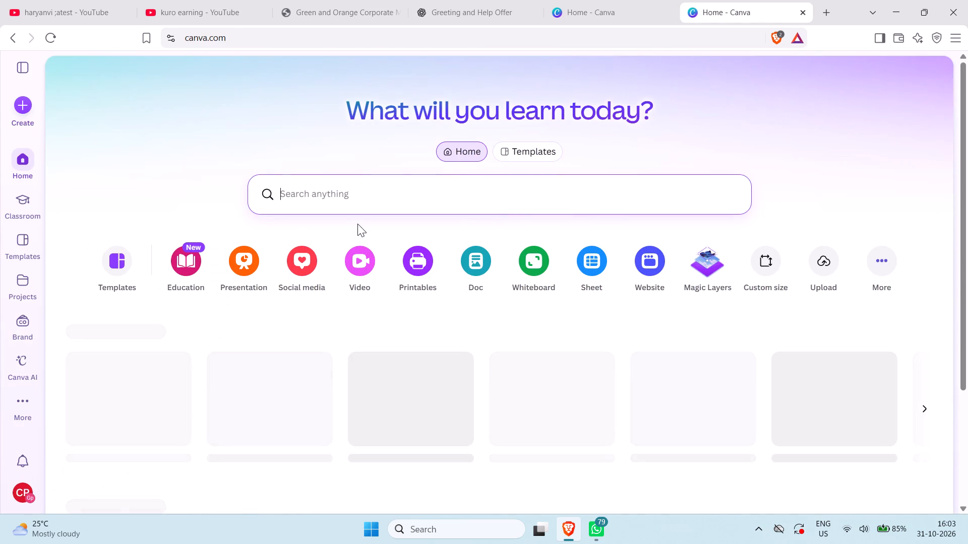
scroll(338, 235, down, 4)
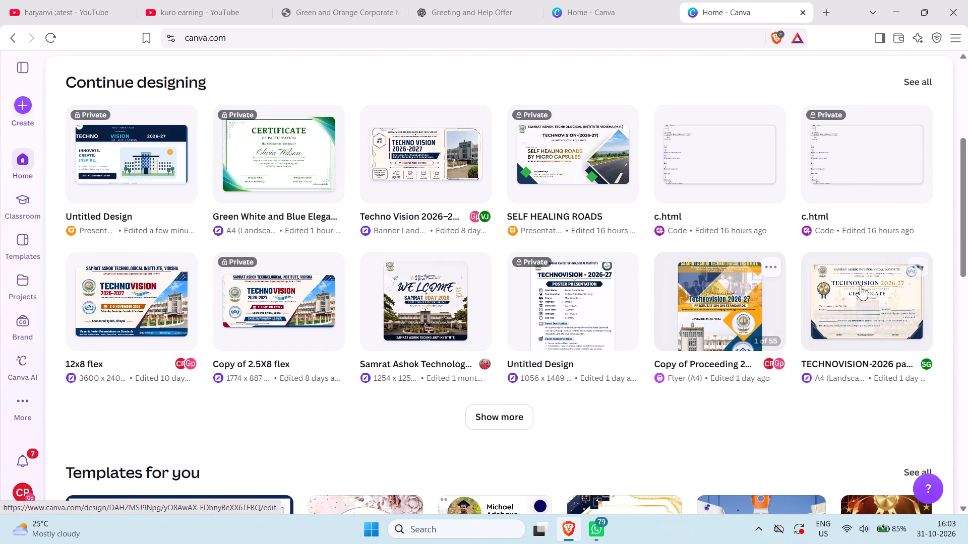
scroll(602, 297, down, 5)
scroll(507, 289, down, 11)
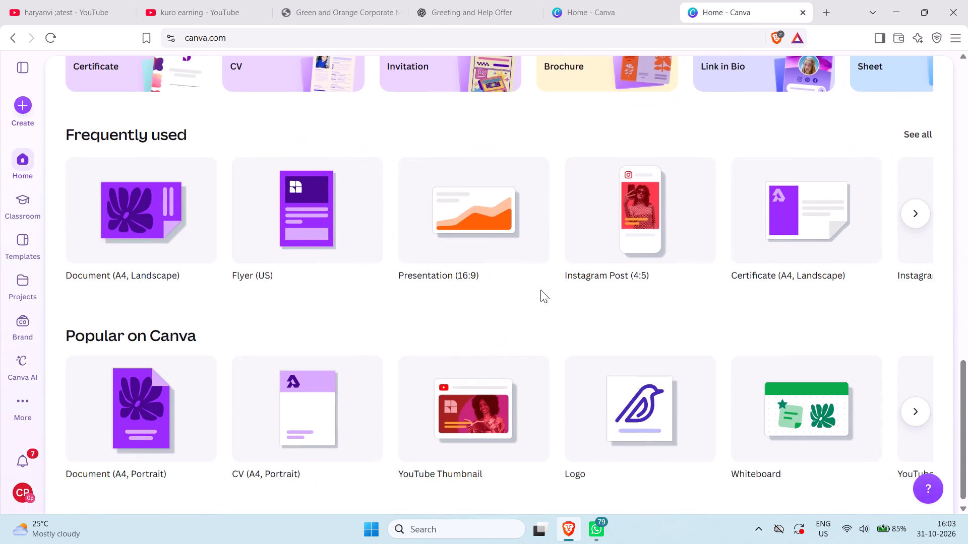
scroll(540, 290, down, 6)
scroll(540, 283, up, 16)
scroll(493, 266, down, 4)
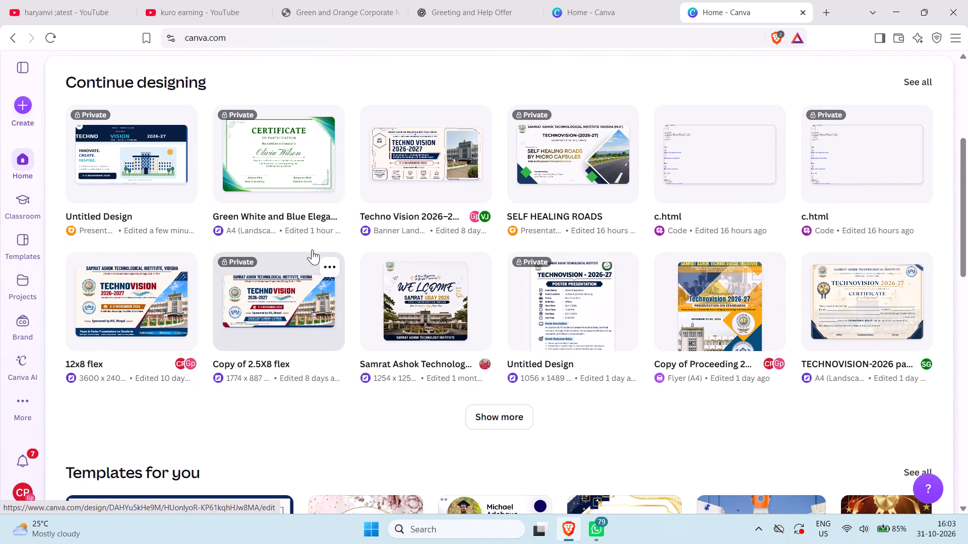
click(418, 169)
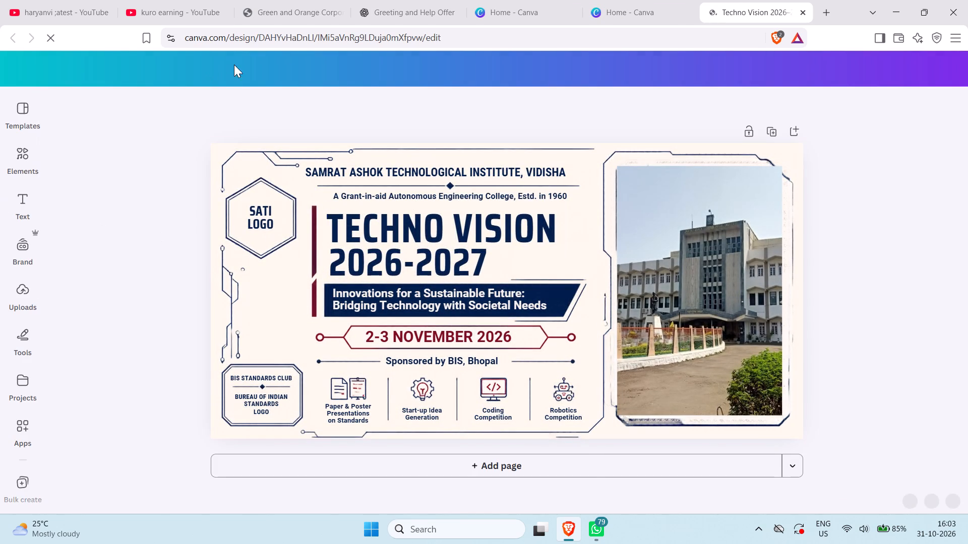
Compare the college banner with the reference photo of the TECHNOVISION 2026-27 display screen in ChatGPT.
click(425, 11)
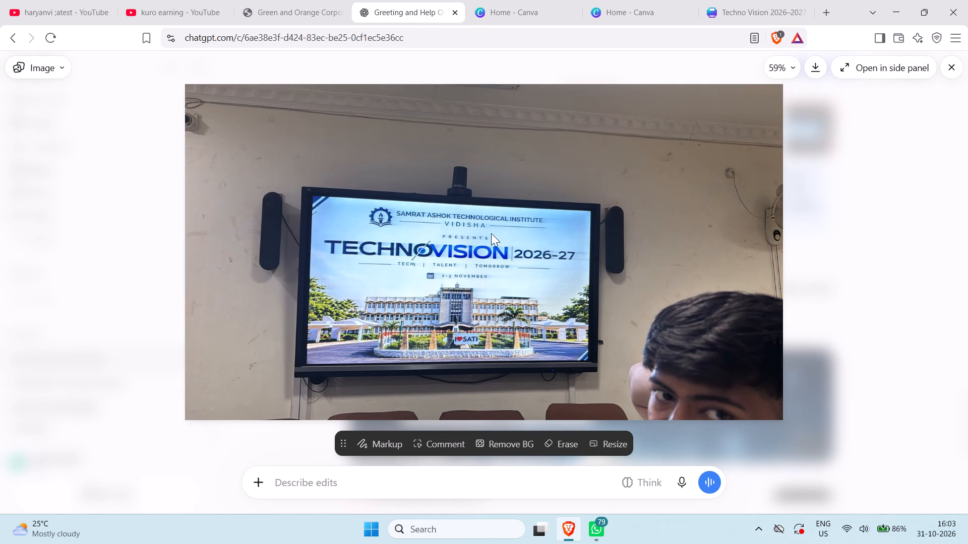
click(729, 6)
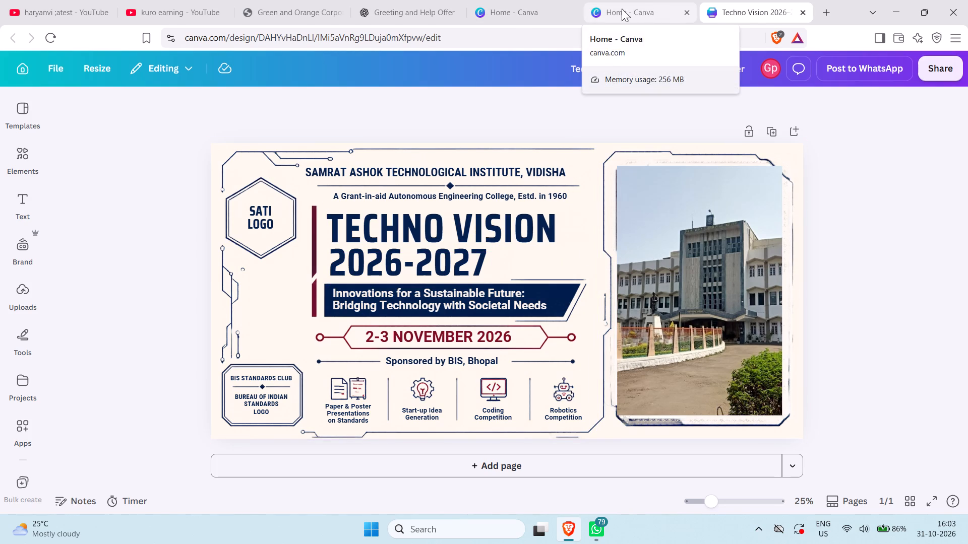
click(432, 0)
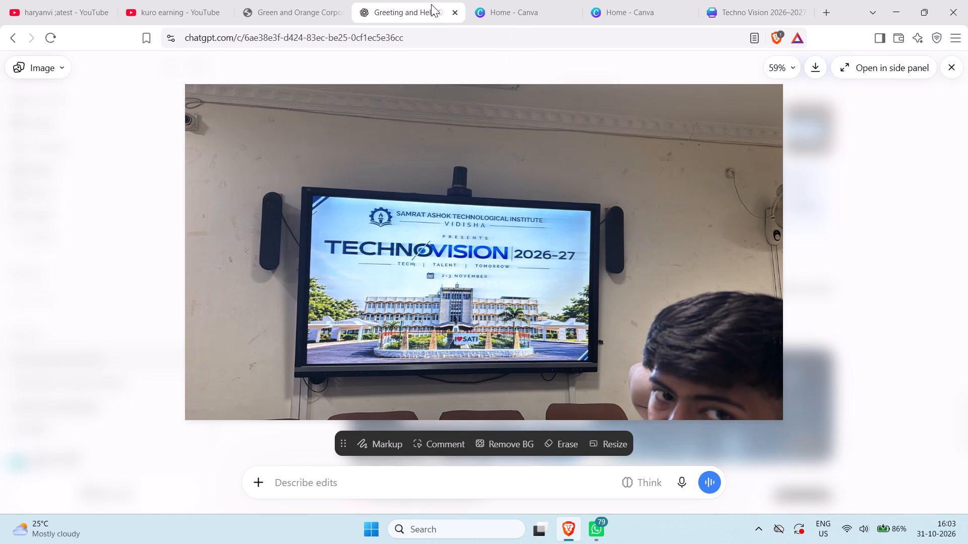
click(727, 9)
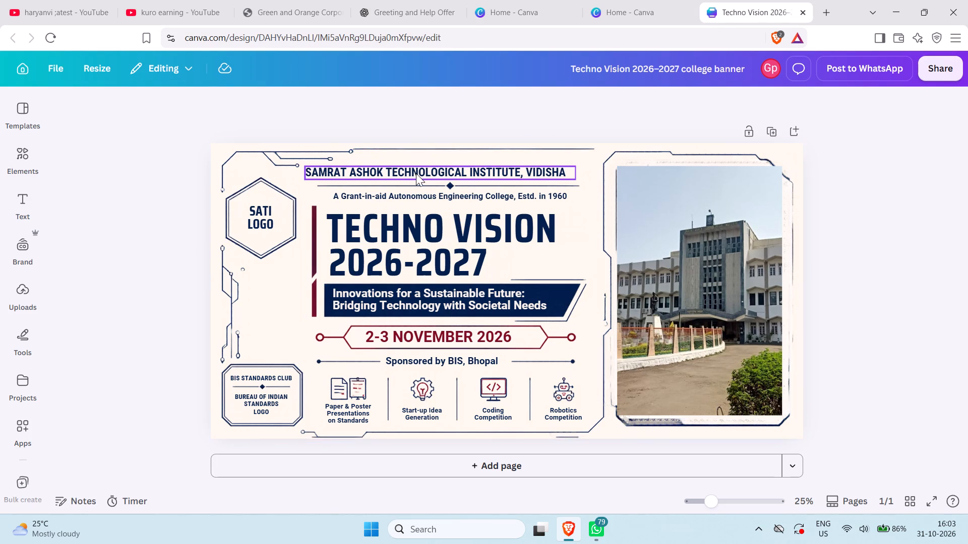
Shift the building photo off its decorative frame and delete that frame from the banner.
click(398, 174)
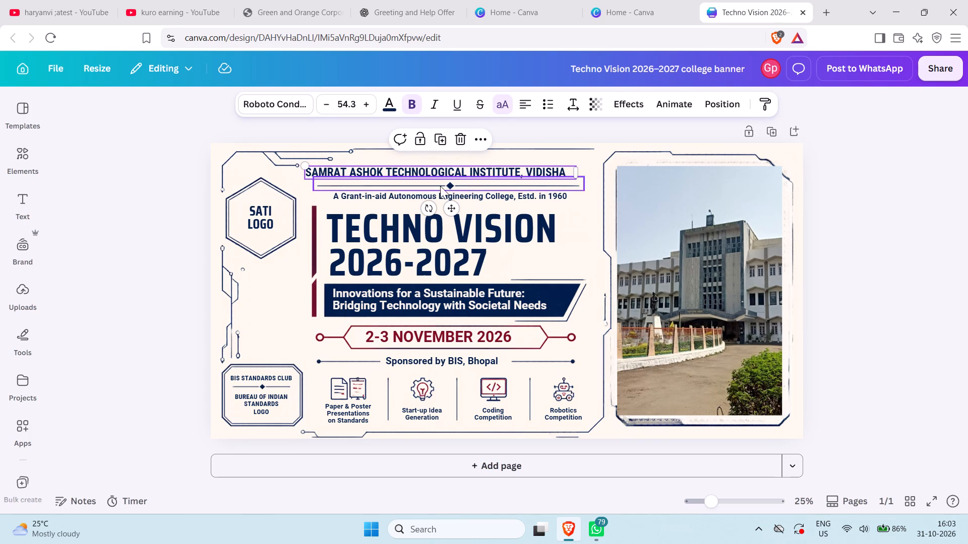
click(674, 213)
drag(674, 213, 733, 263)
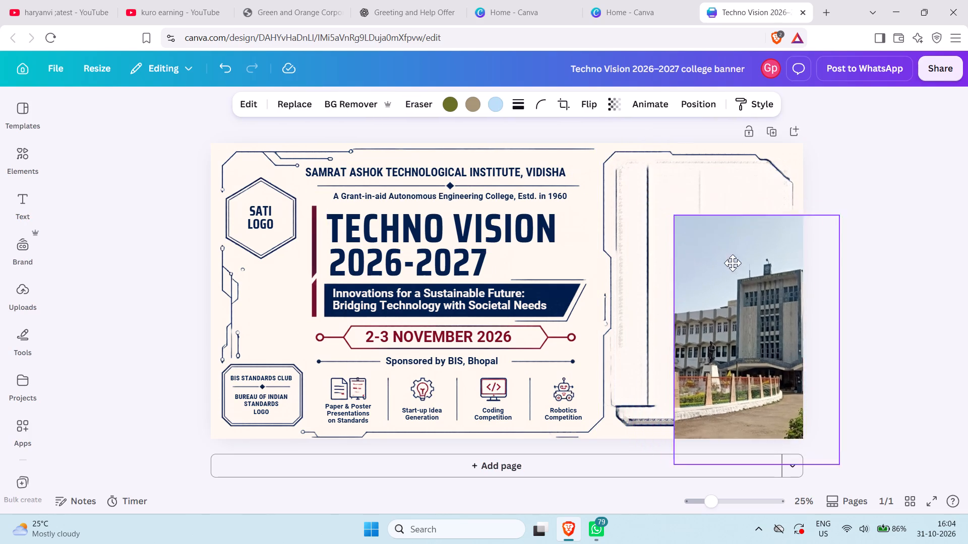
drag(733, 263, 668, 238)
click(637, 170)
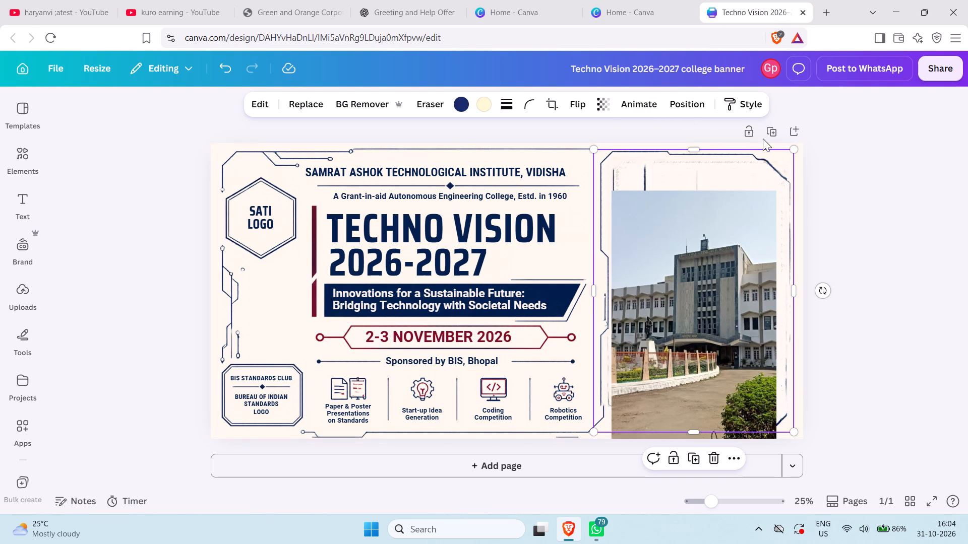
click(719, 462)
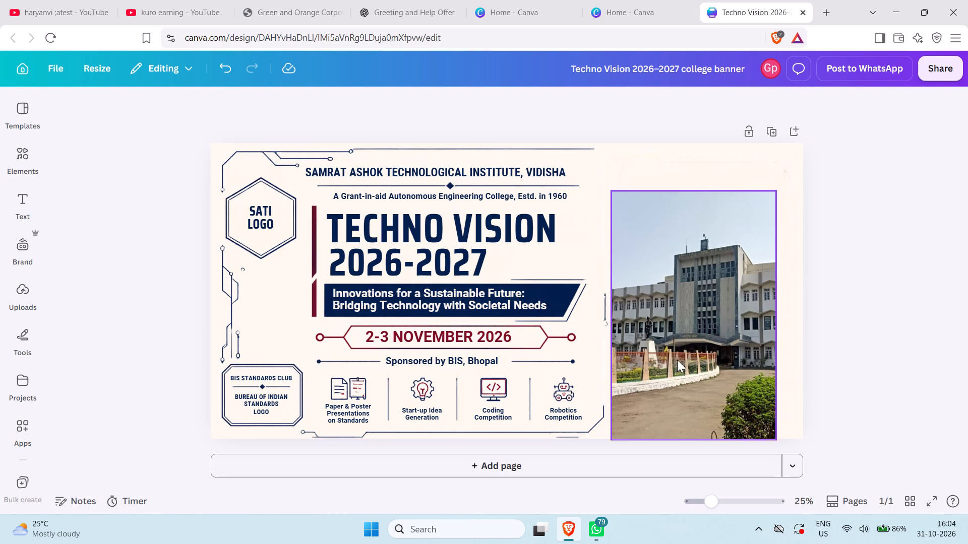
Move the building photo back up and extend its left and top edges towards the banner's edges, behind the text.
drag(679, 359, 680, 335)
click(646, 331)
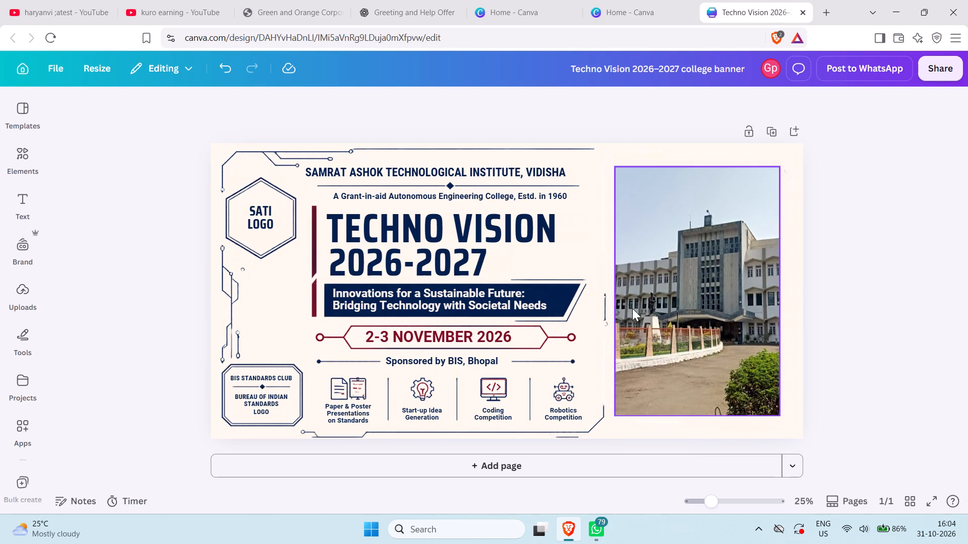
drag(616, 293, 626, 292)
drag(627, 290, 539, 289)
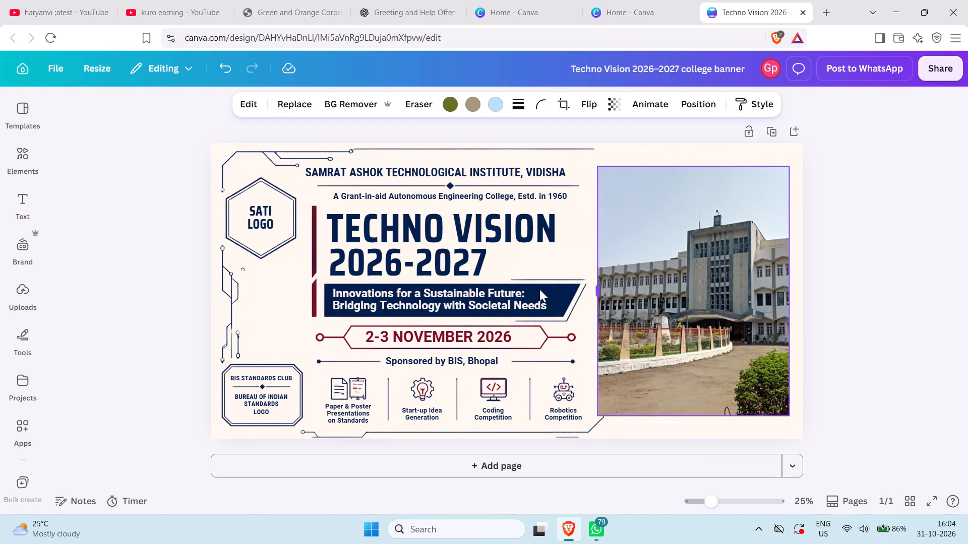
drag(539, 289, 231, 288)
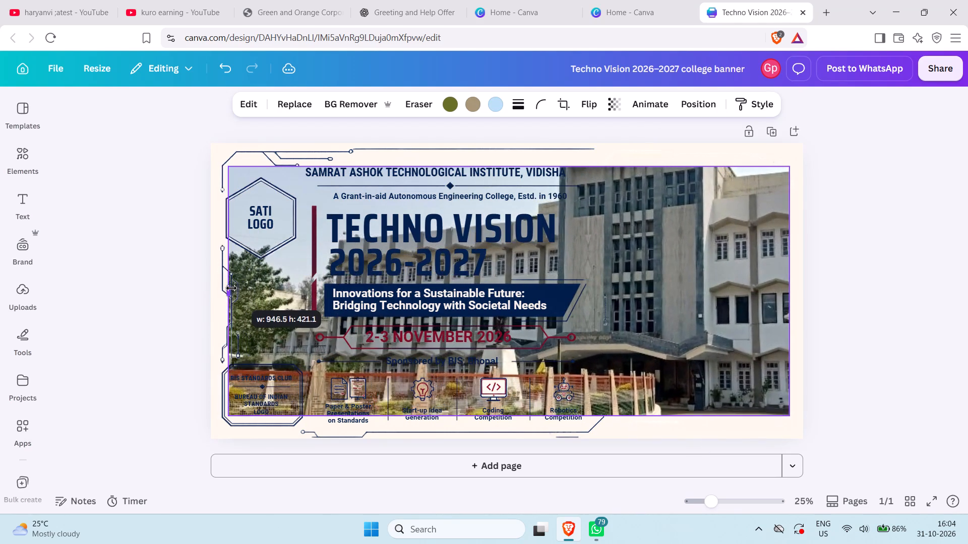
drag(231, 288, 215, 289)
click(656, 198)
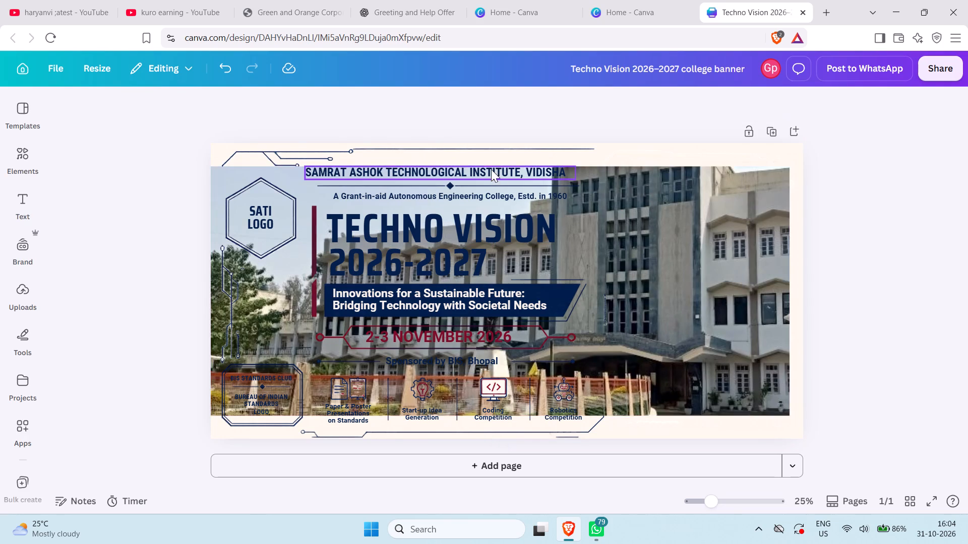
click(747, 219)
drag(504, 168, 500, 176)
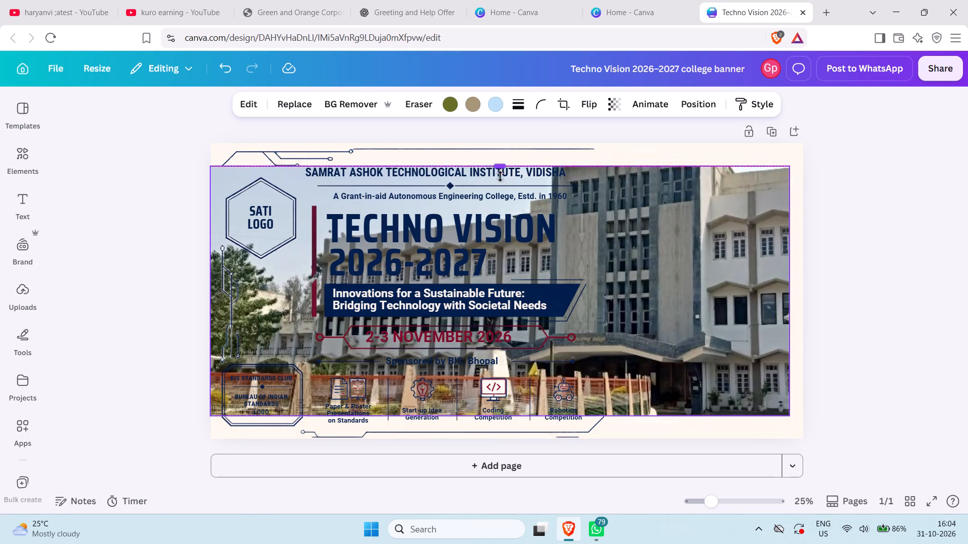
drag(500, 176, 514, 150)
Reposition the building photo inside its freeform crop frame so the central tower shows, and apply the crop.
double_click(723, 234)
drag(723, 234, 716, 250)
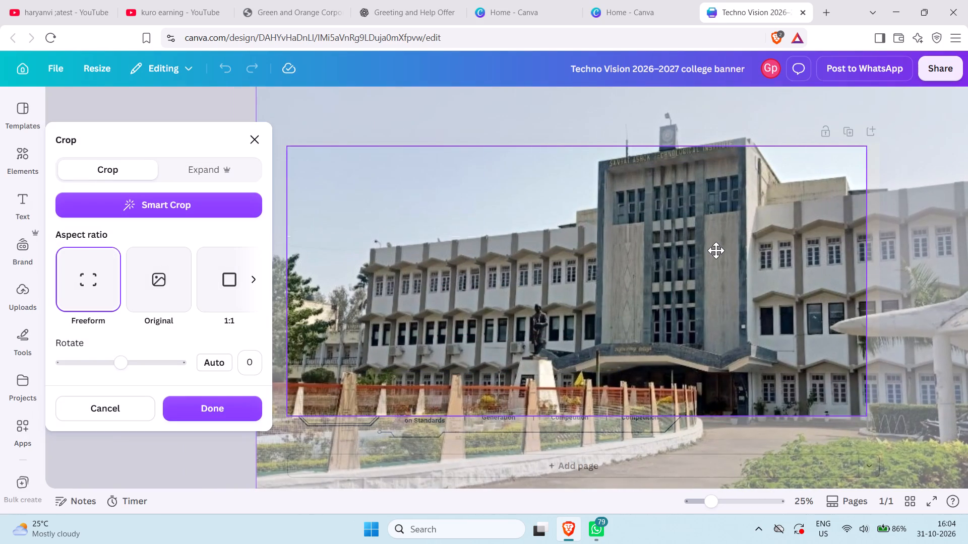
click(960, 228)
click(954, 228)
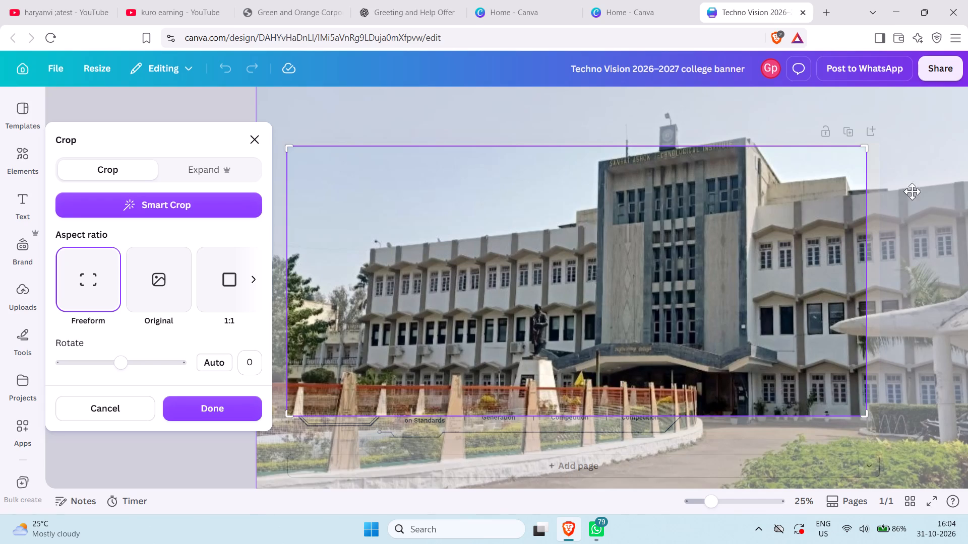
click(193, 396)
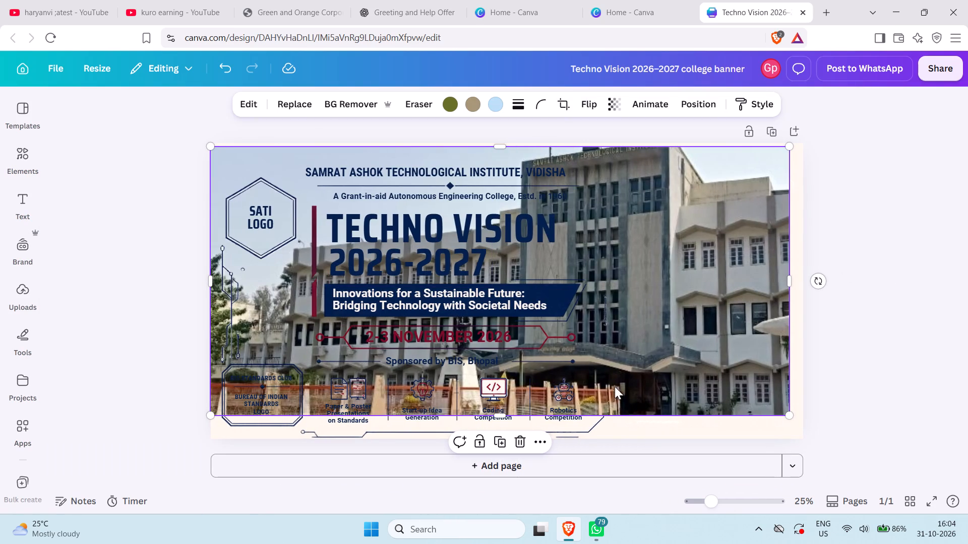
Extend the building photo's bottom, right and top edges to the banner's edges so it fills the whole page.
click(506, 411)
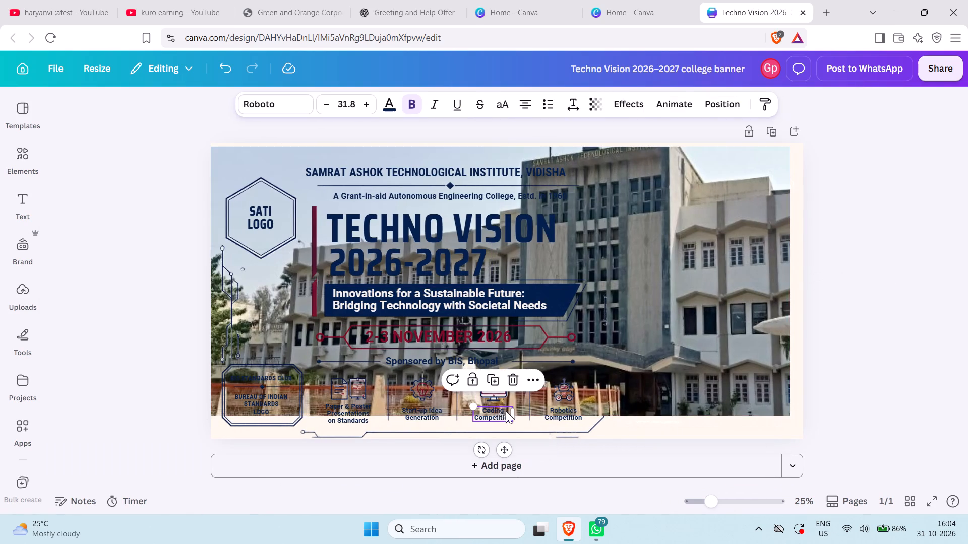
click(660, 416)
click(652, 401)
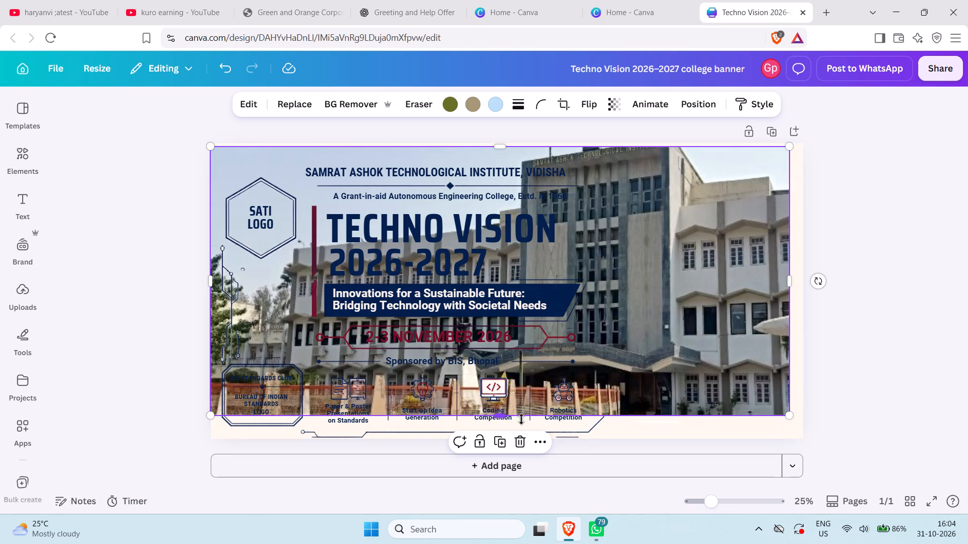
drag(505, 417, 508, 439)
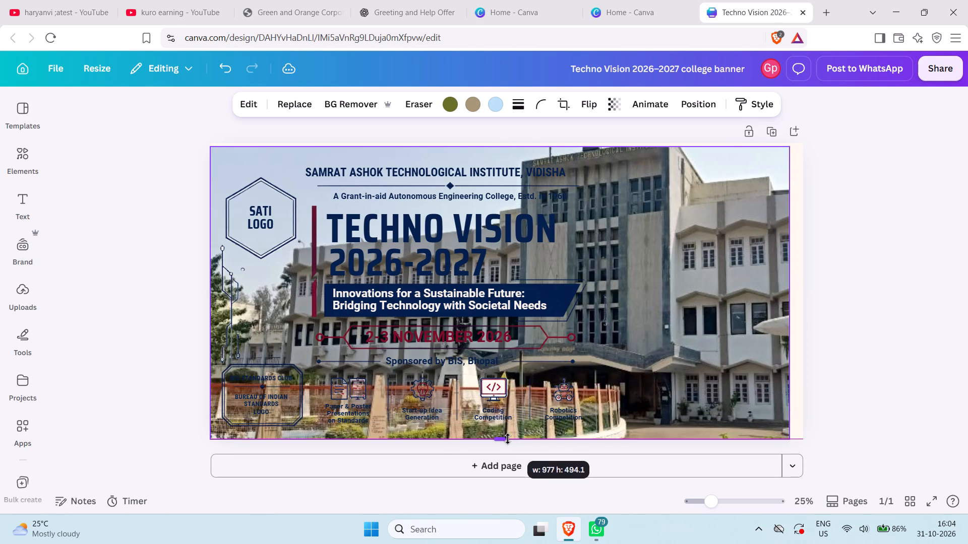
drag(508, 439, 508, 440)
drag(791, 294, 800, 293)
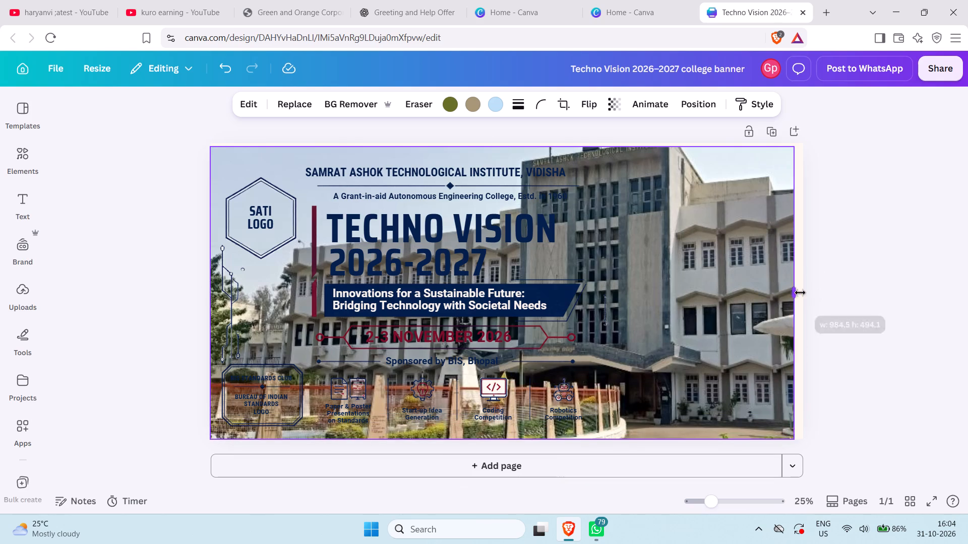
drag(800, 293, 802, 293)
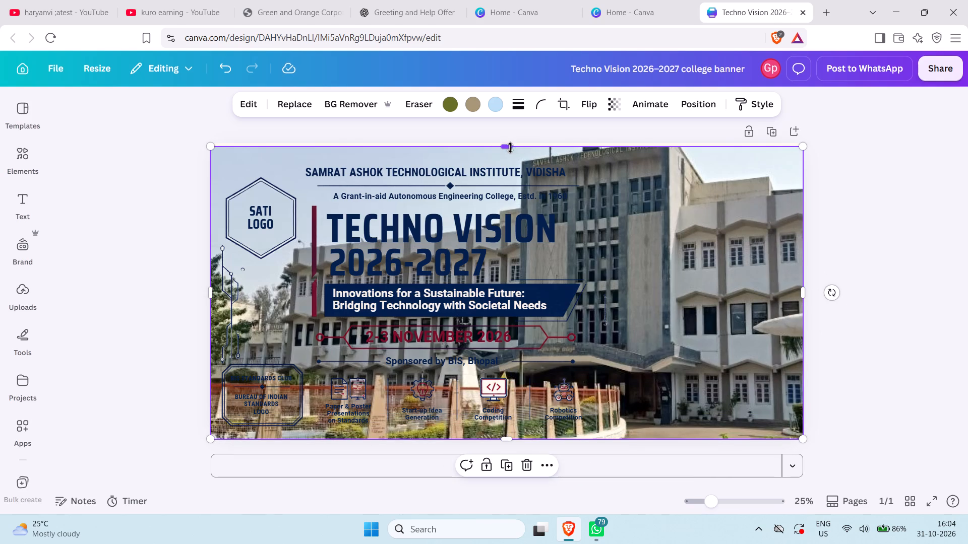
drag(510, 148, 508, 139)
drag(507, 137, 508, 149)
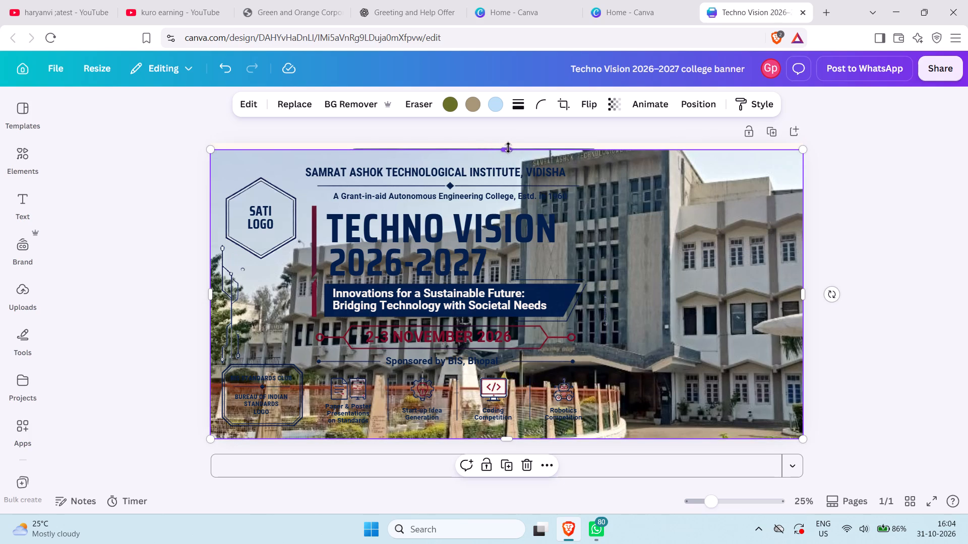
drag(509, 147, 509, 142)
click(170, 161)
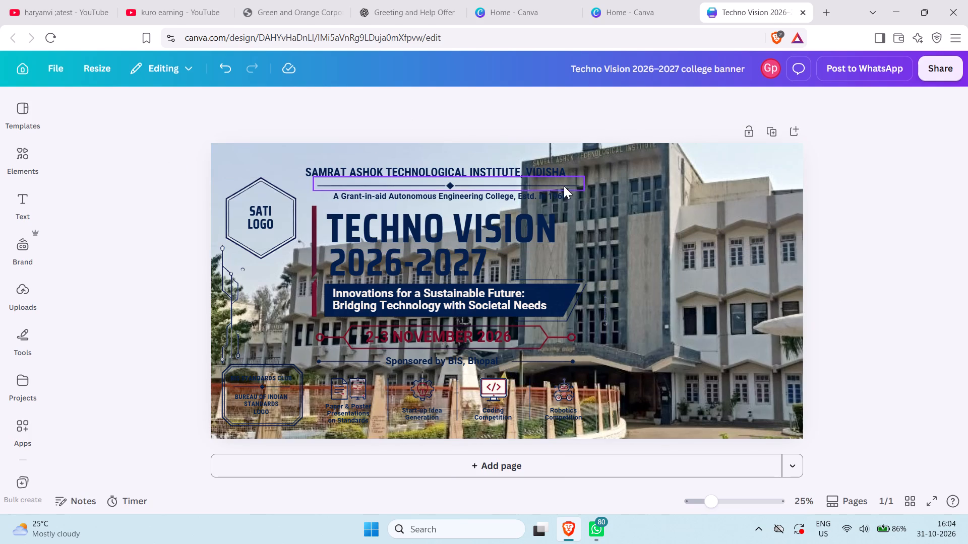
Move the building photo straight down so its top edge lies between the TECHNO VISION and 2026-2027 lines.
double_click(524, 172)
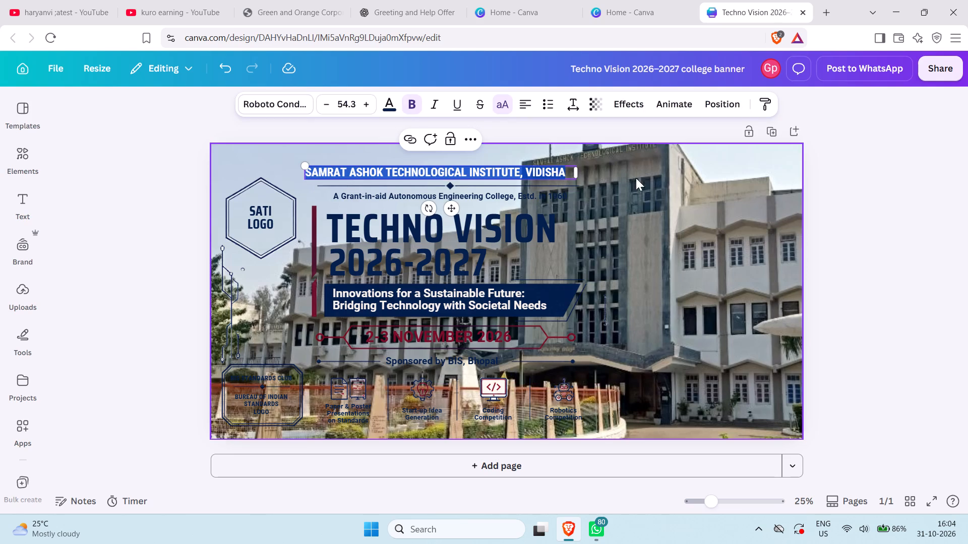
click(642, 185)
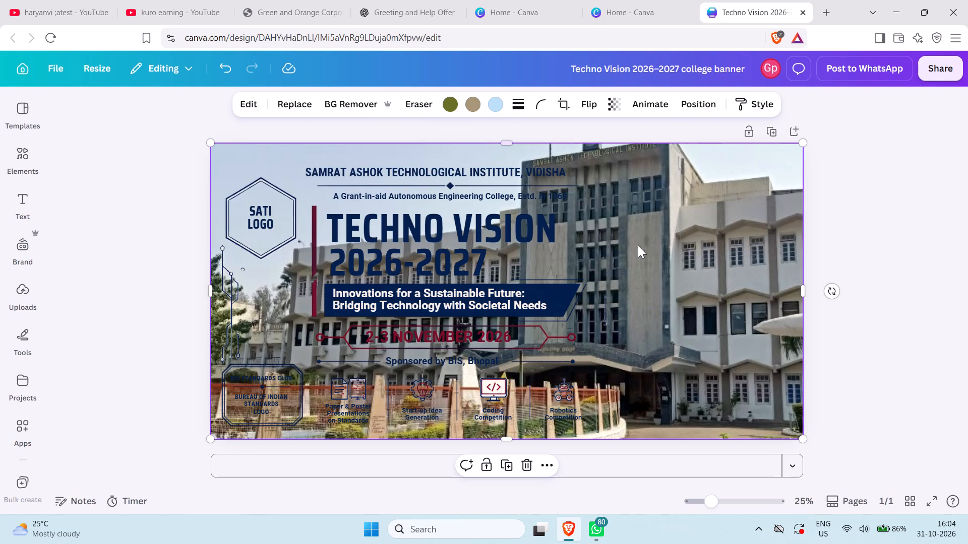
click(650, 236)
drag(650, 236, 651, 335)
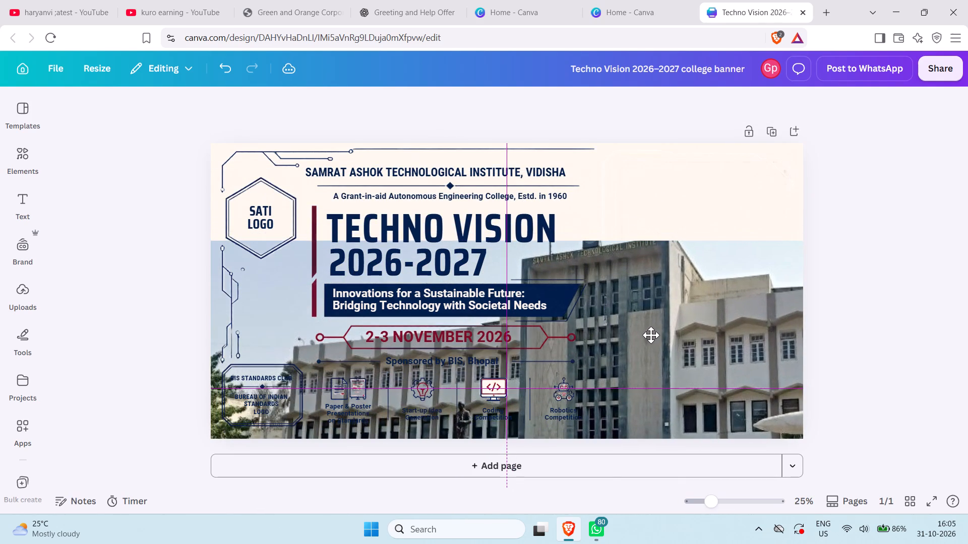
drag(651, 335, 643, 342)
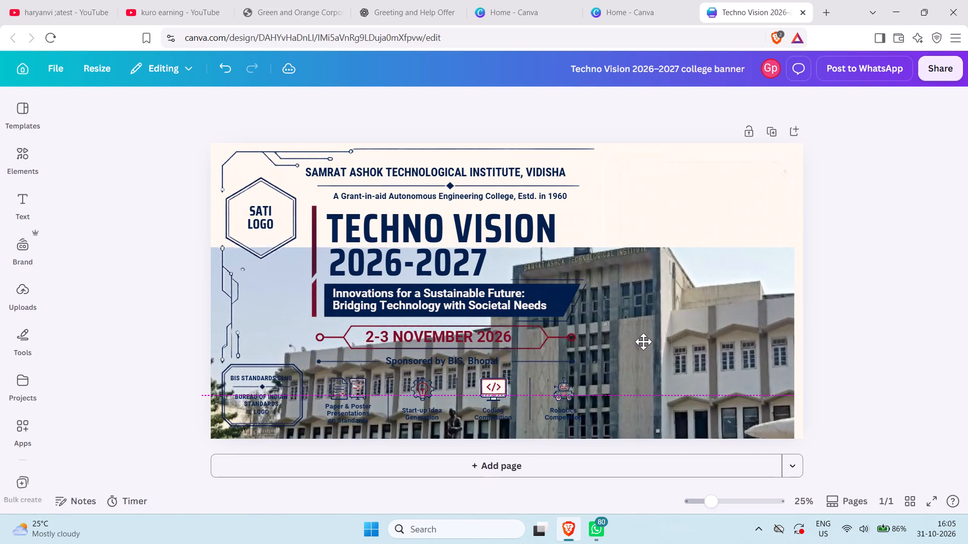
drag(643, 342, 648, 346)
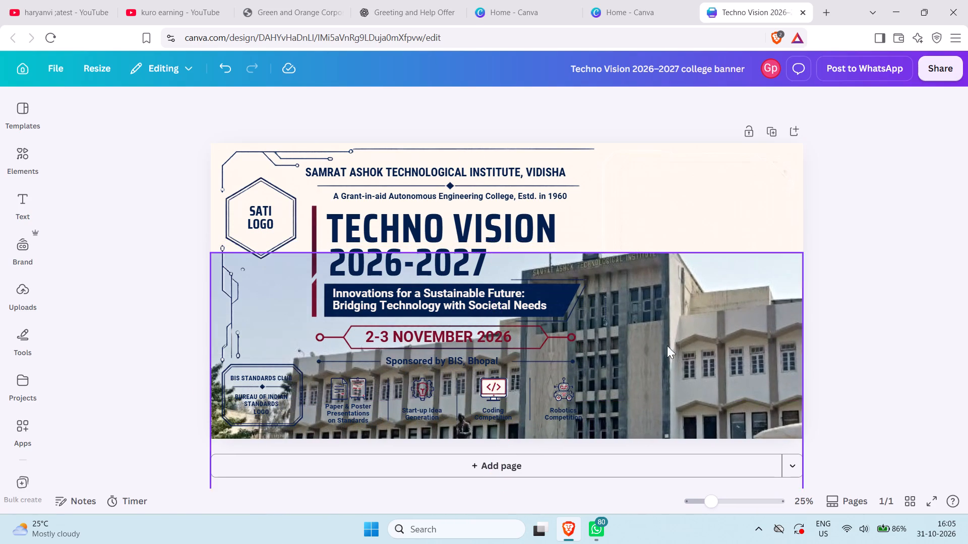
click(855, 328)
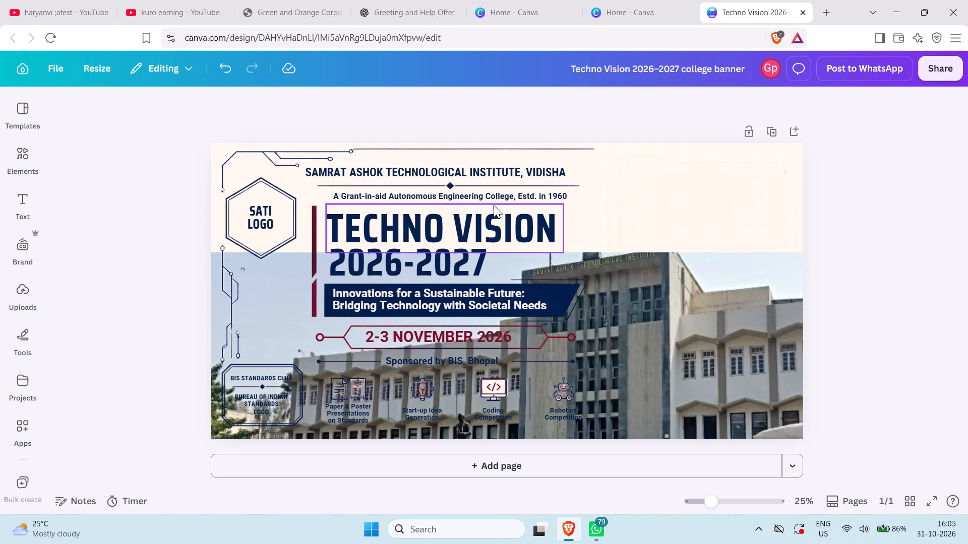
Widen the text box of the SAMRAT ASHOK TECHNOLOGICAL INSTITUTE, VIDISHA heading to the banner's right edge.
click(463, 171)
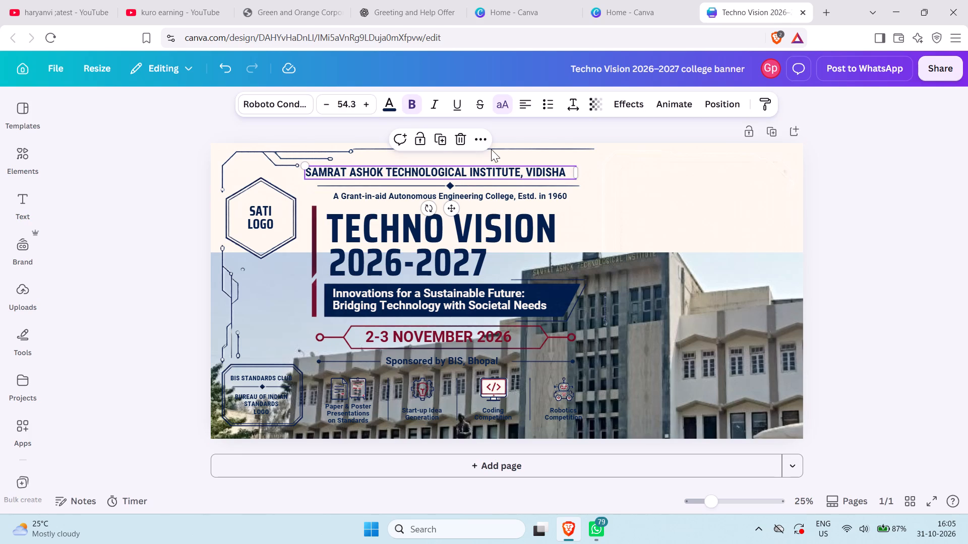
click(491, 149)
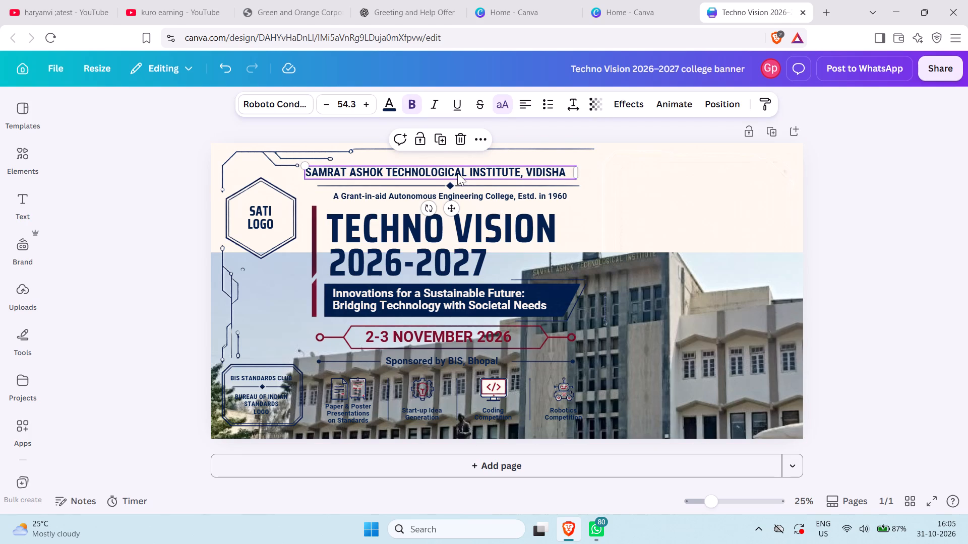
click(458, 172)
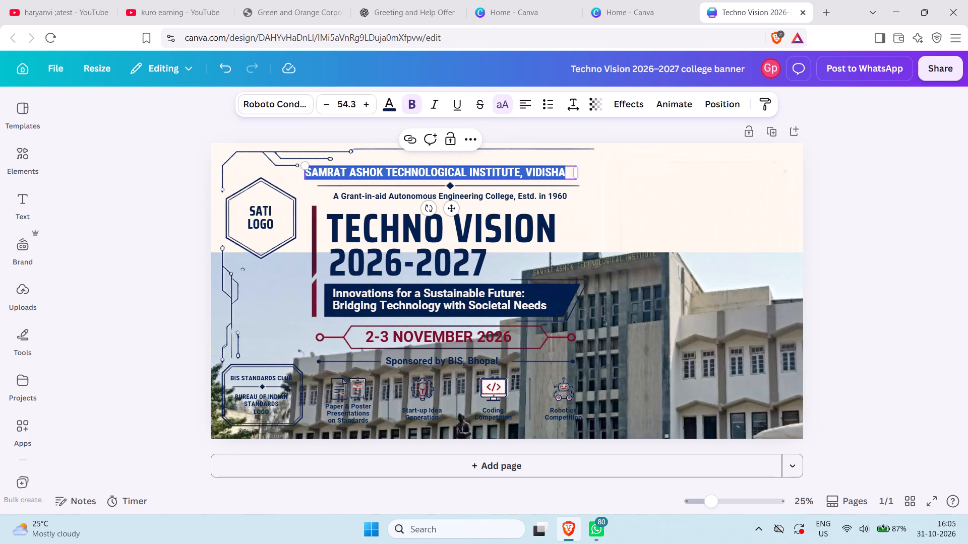
drag(578, 177, 791, 168)
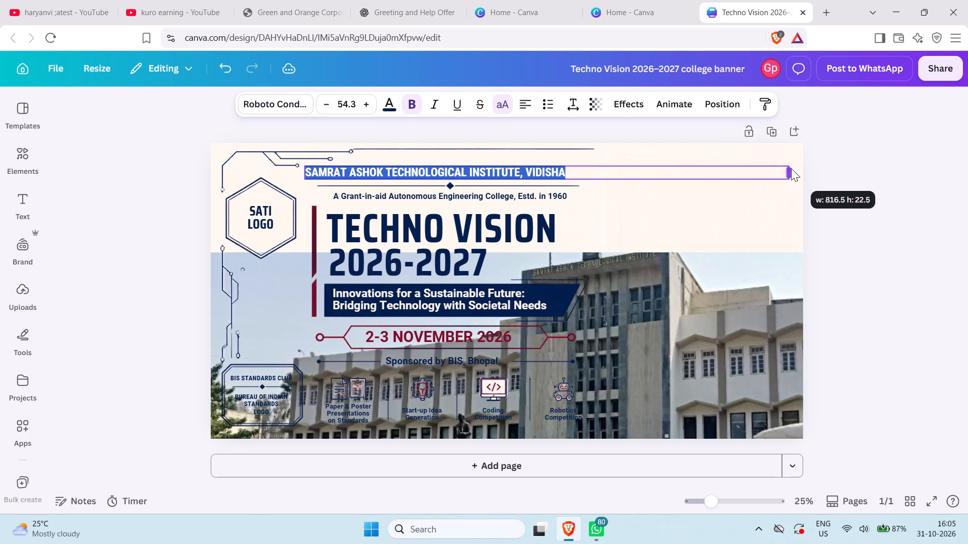
drag(791, 168, 802, 169)
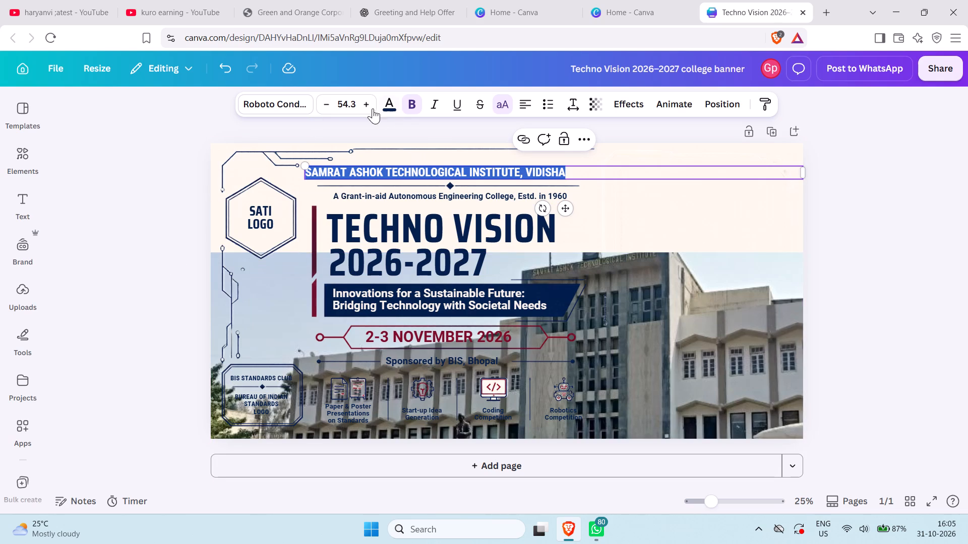
Set the institute name heading's font size to 104 and widen its box slightly leftwards to fit one line.
click(350, 105)
scroll(339, 301, down, 7)
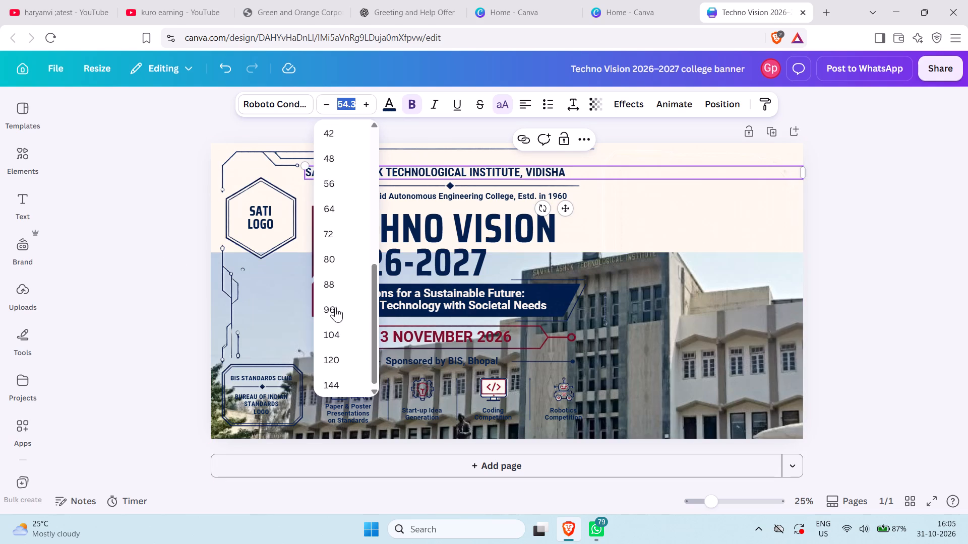
scroll(335, 307, down, 7)
click(329, 326)
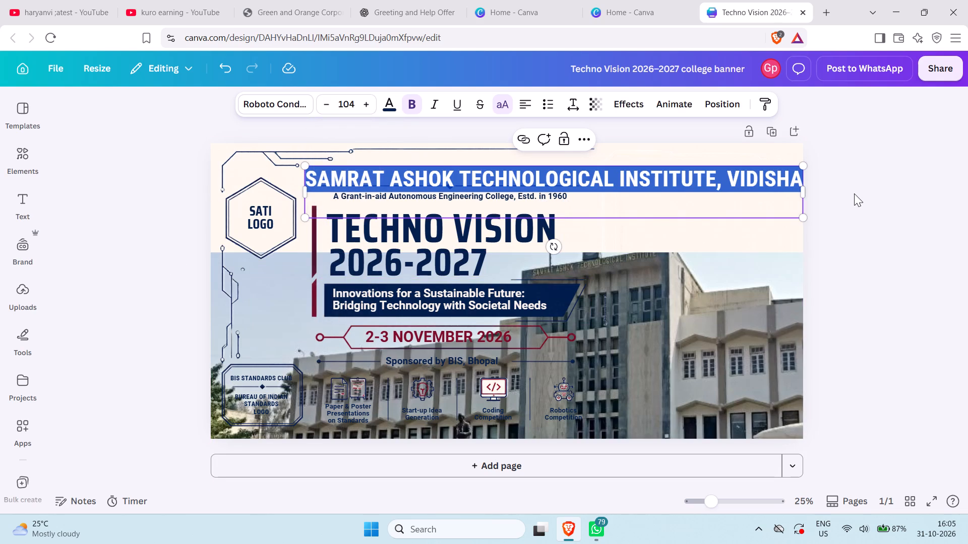
click(856, 193)
click(735, 182)
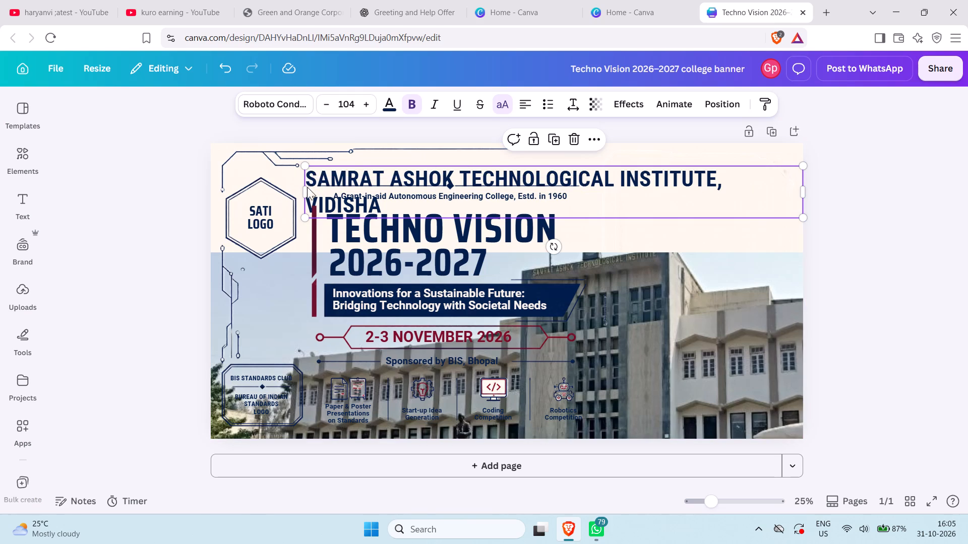
drag(302, 189, 298, 190)
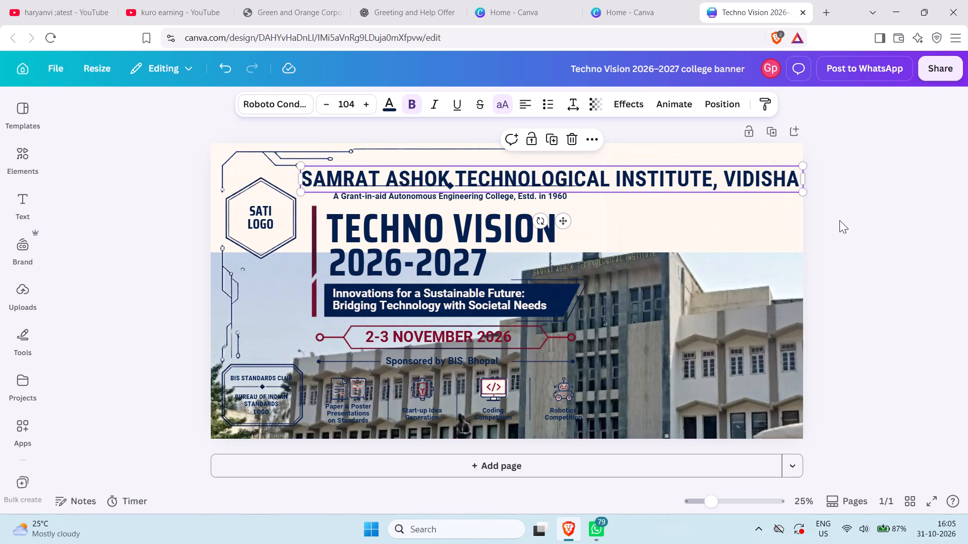
click(840, 220)
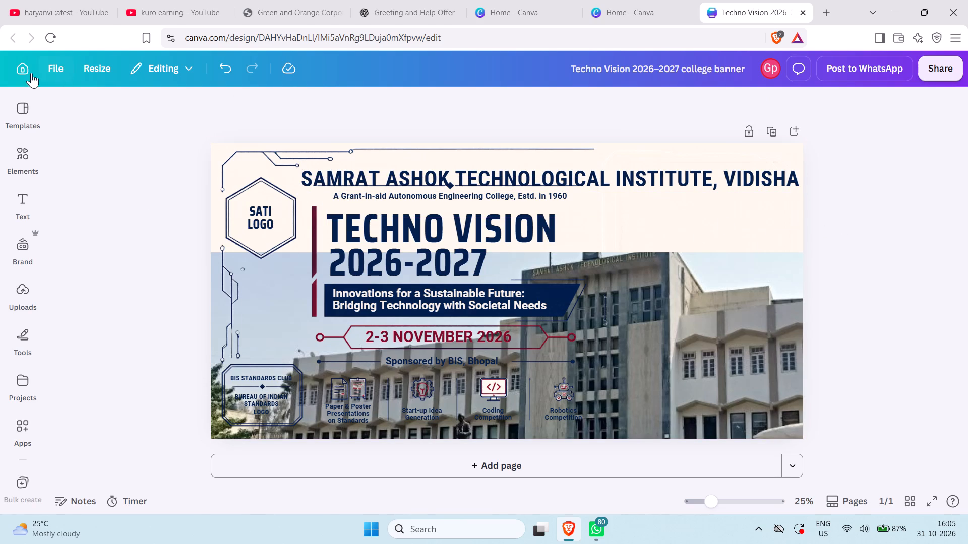
Copy the round college emblem from the Copy of 2.5X8 flex design and return to the Techno Vision banner.
click(617, 15)
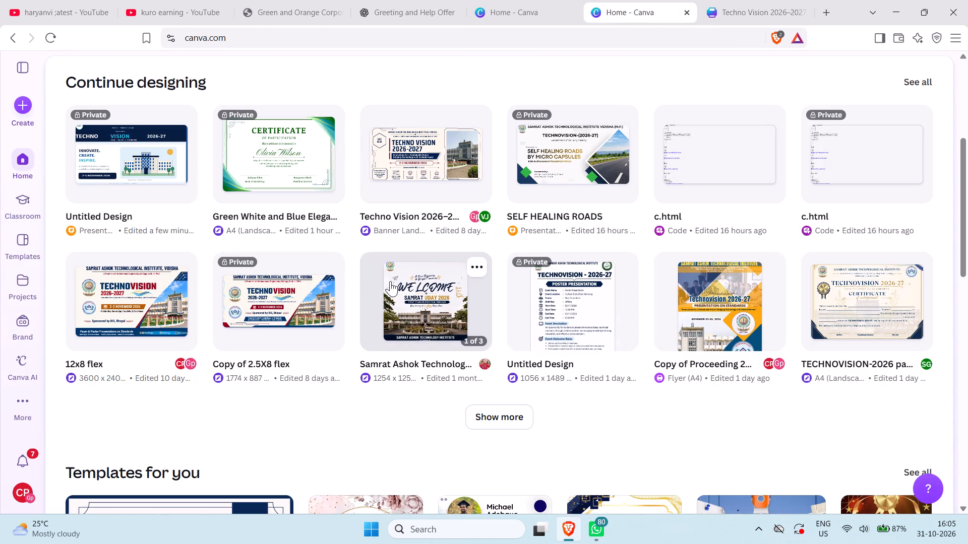
click(296, 297)
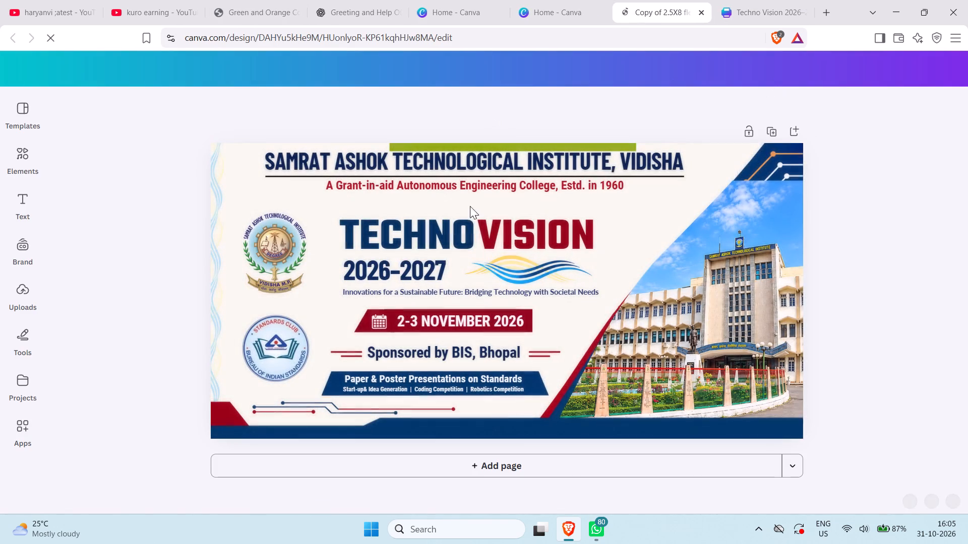
click(286, 261)
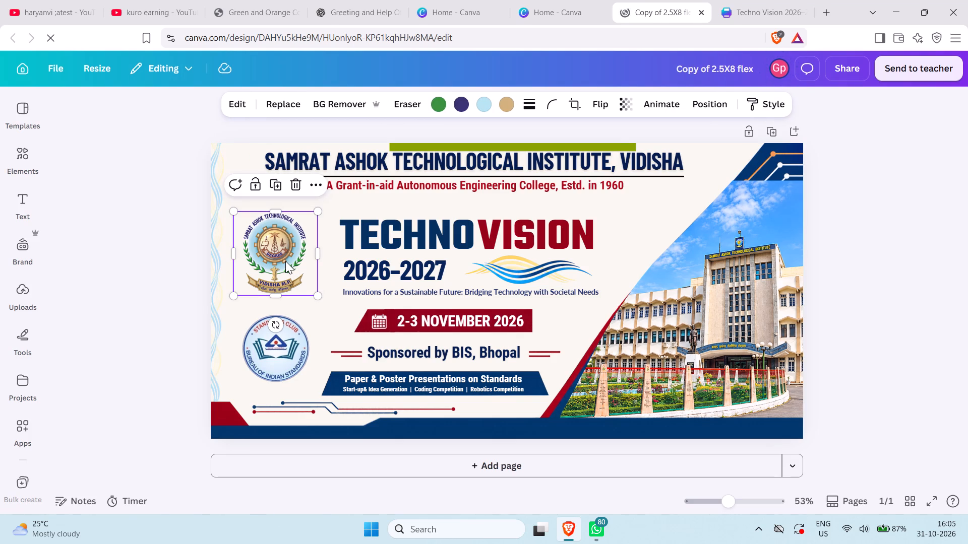
key(ctrl+c)
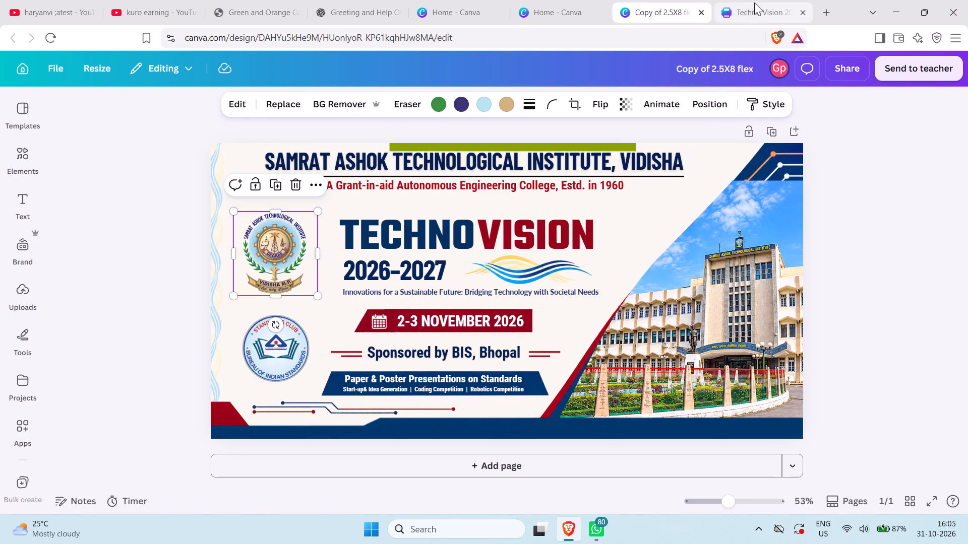
click(746, 8)
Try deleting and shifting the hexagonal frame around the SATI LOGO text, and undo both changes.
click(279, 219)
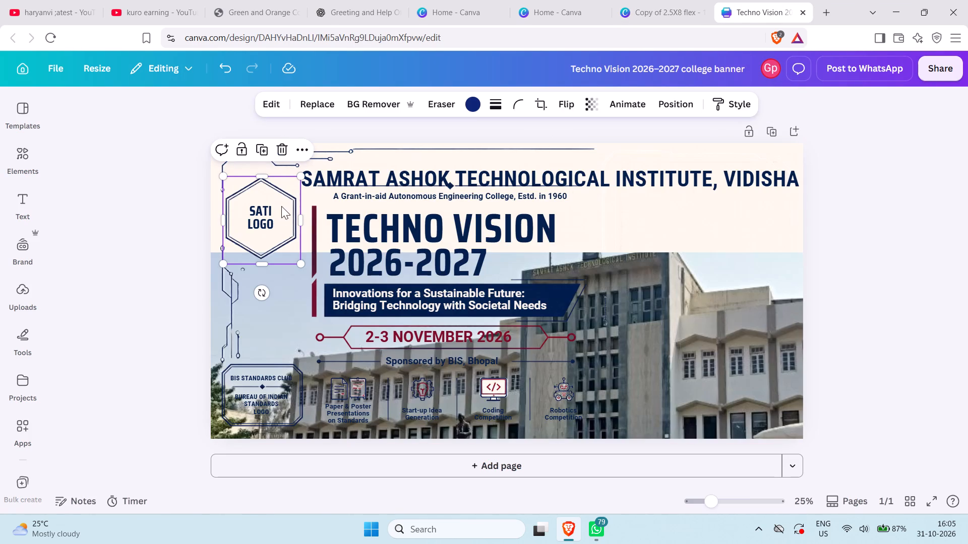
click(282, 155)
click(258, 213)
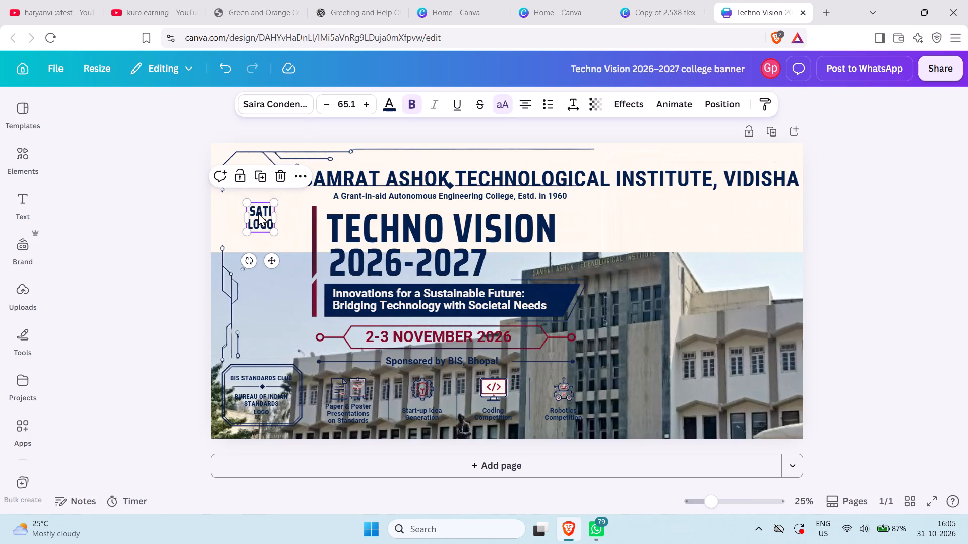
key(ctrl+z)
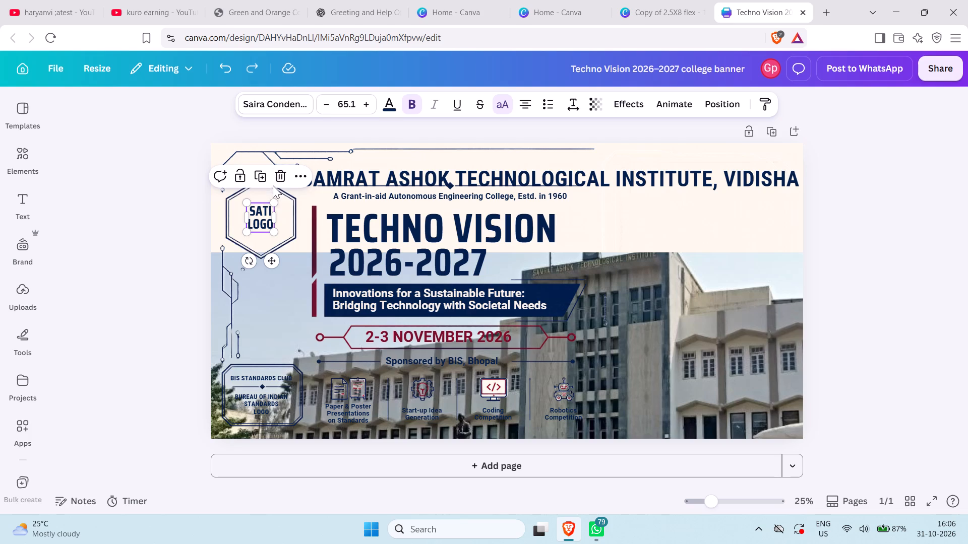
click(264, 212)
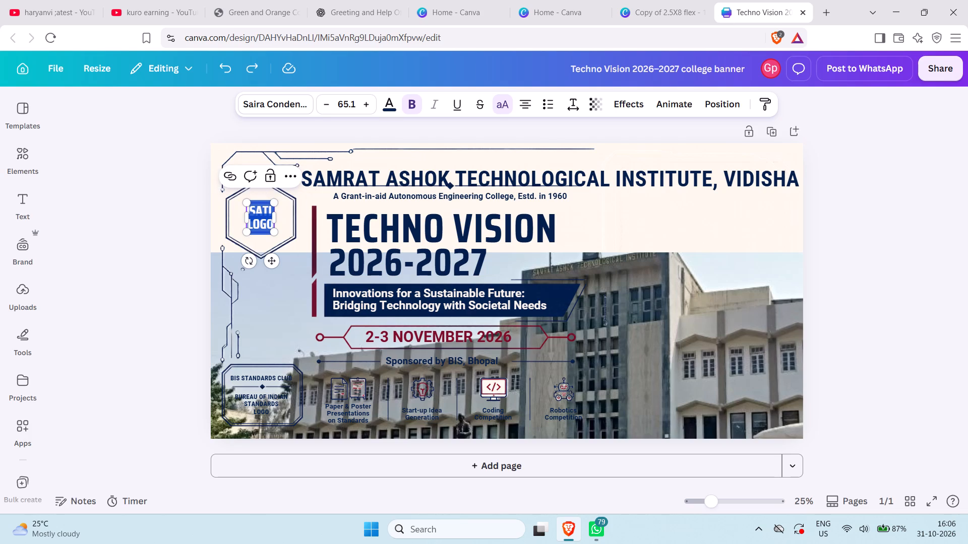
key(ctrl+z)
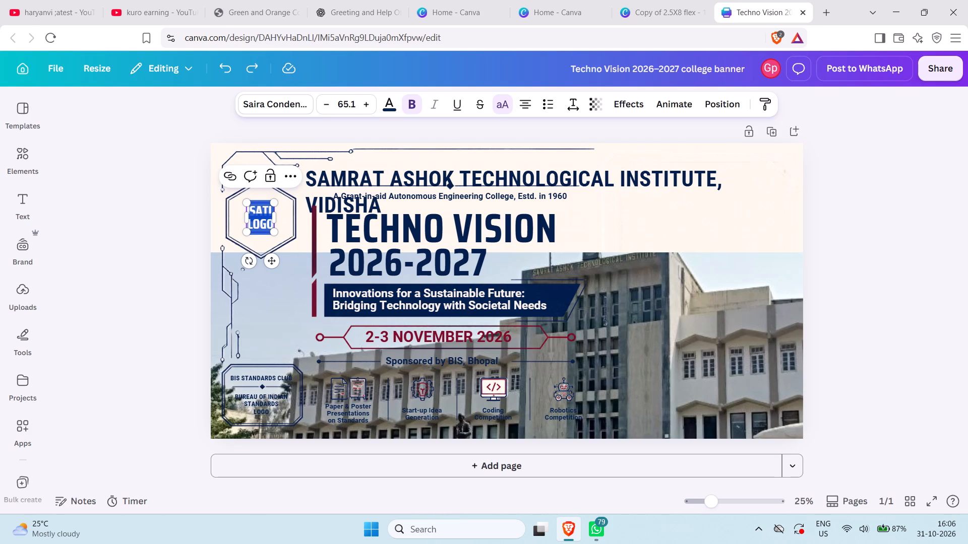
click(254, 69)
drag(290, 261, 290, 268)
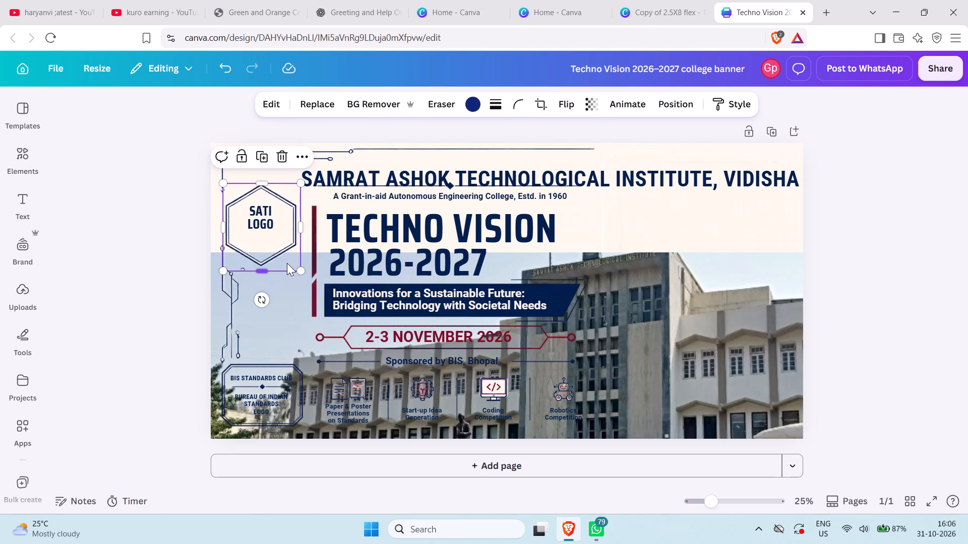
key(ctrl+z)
Delete the SATI LOGO placeholder text from inside the hexagonal frame.
click(289, 287)
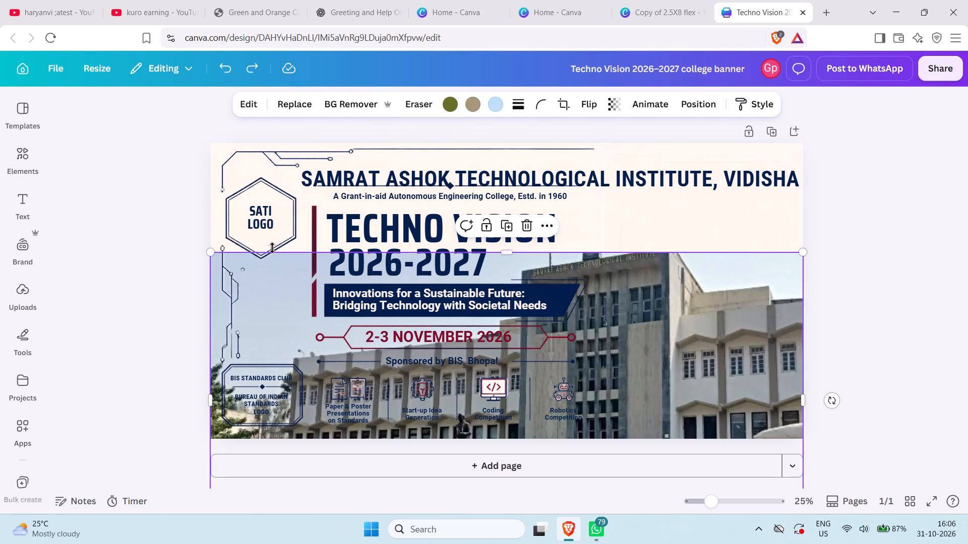
click(266, 225)
click(278, 181)
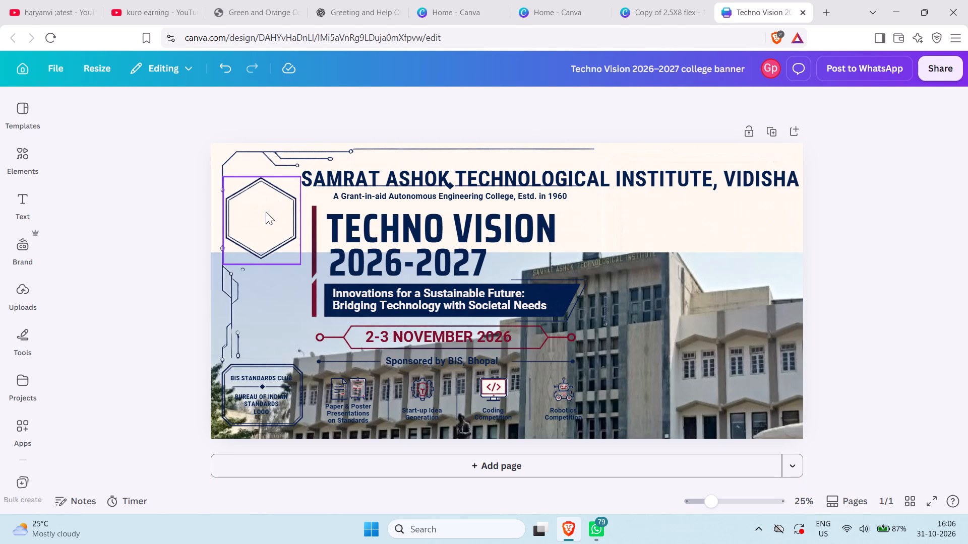
Paste the copied round college emblem and move a single copy into the hexagonal frame.
click(265, 215)
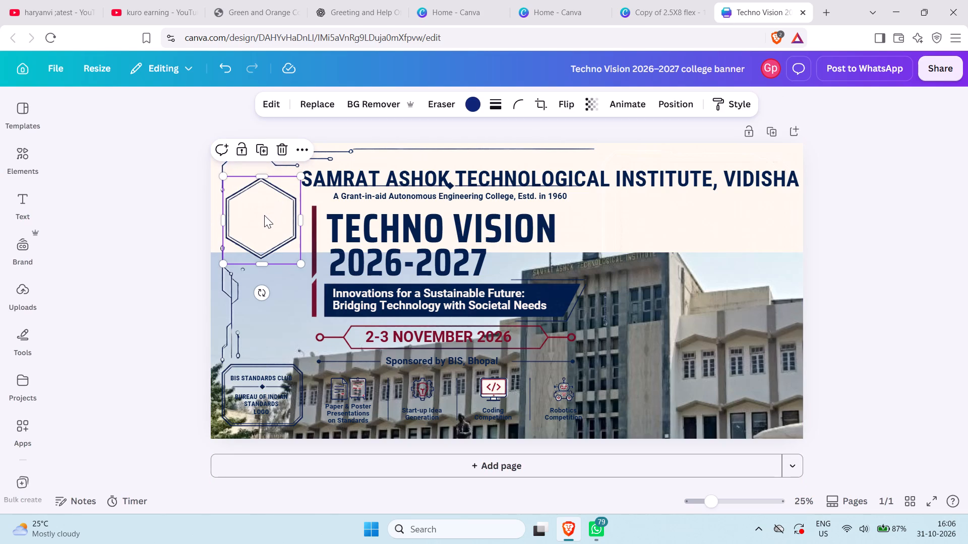
key(ctrl+v)
key(ctrl+v)
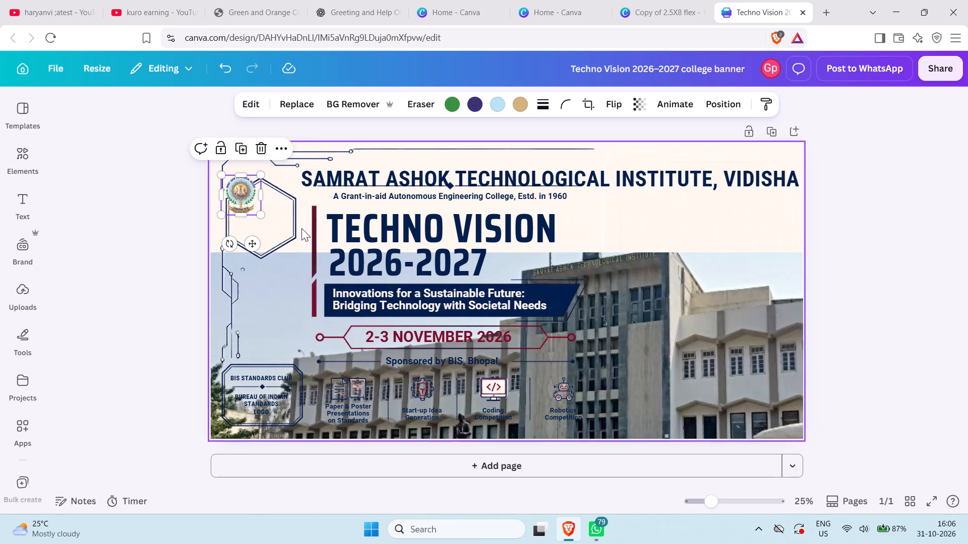
drag(241, 191, 263, 211)
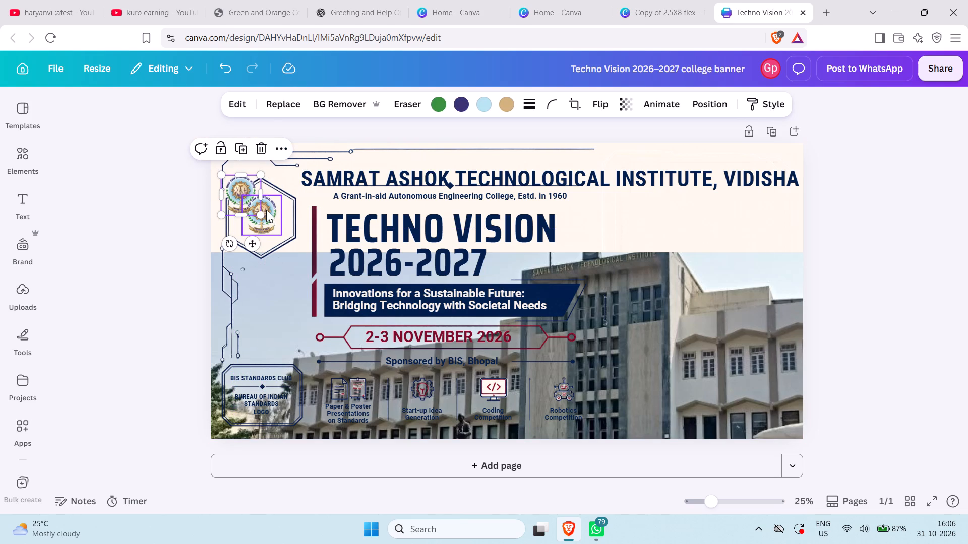
key(ctrl+z)
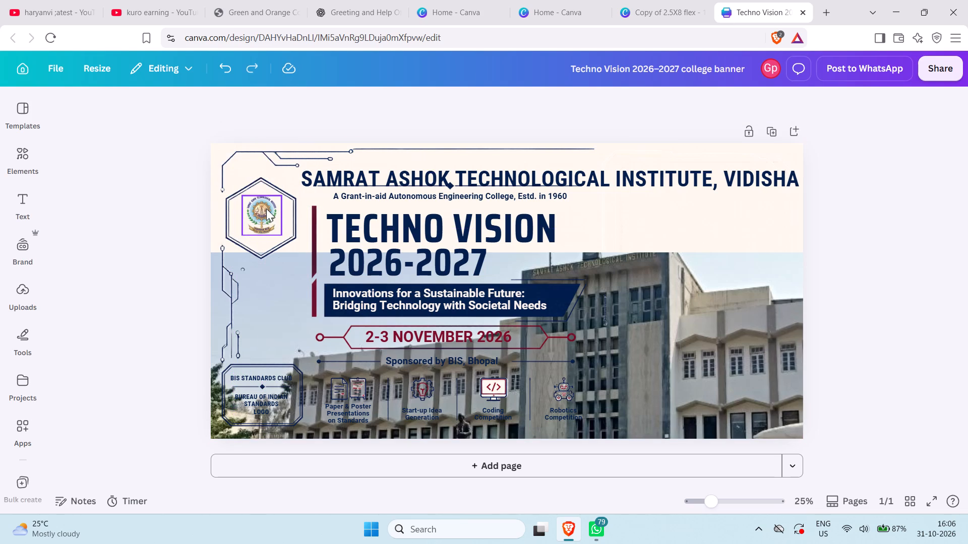
Enlarge the college emblem and centre it so that it fills the inside of the hexagonal frame.
click(272, 212)
drag(283, 238, 291, 246)
click(260, 222)
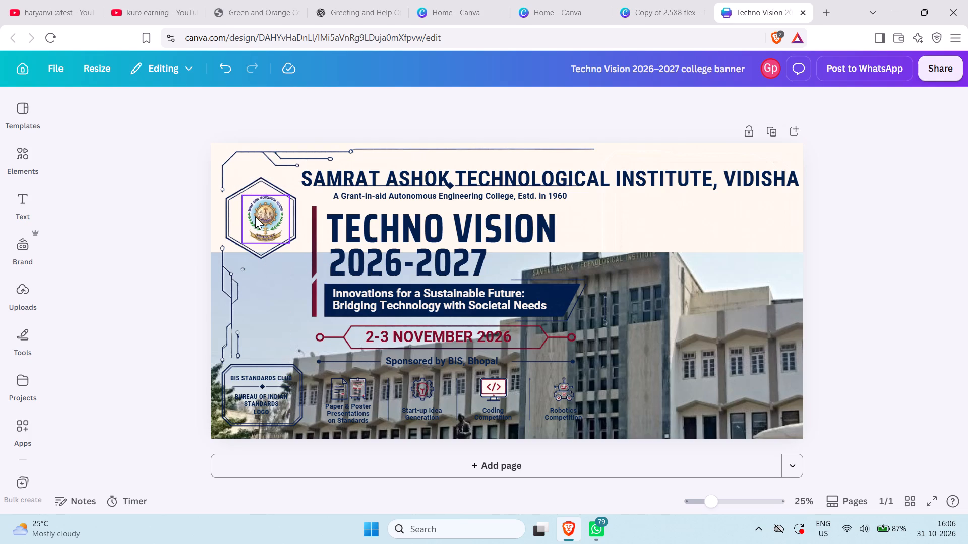
click(253, 210)
drag(240, 195, 236, 195)
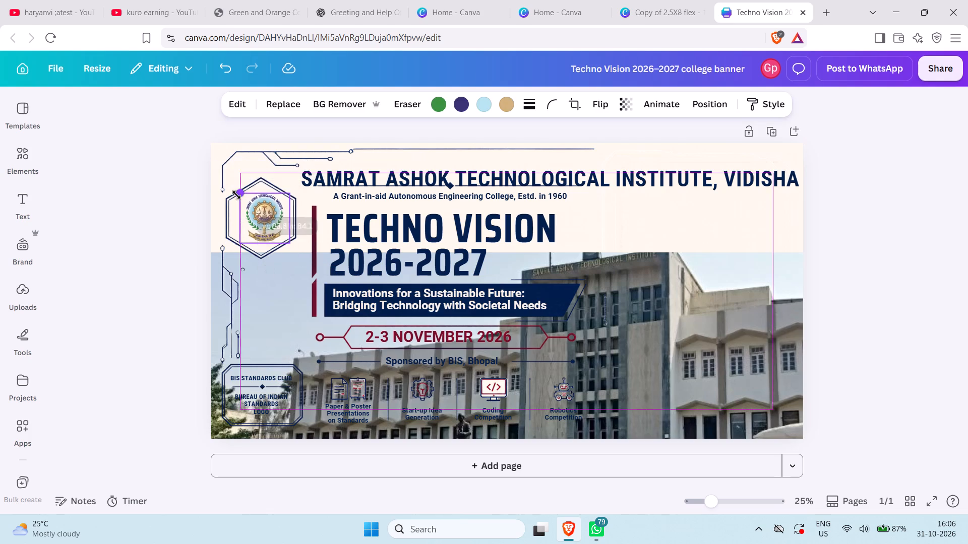
drag(236, 195, 231, 195)
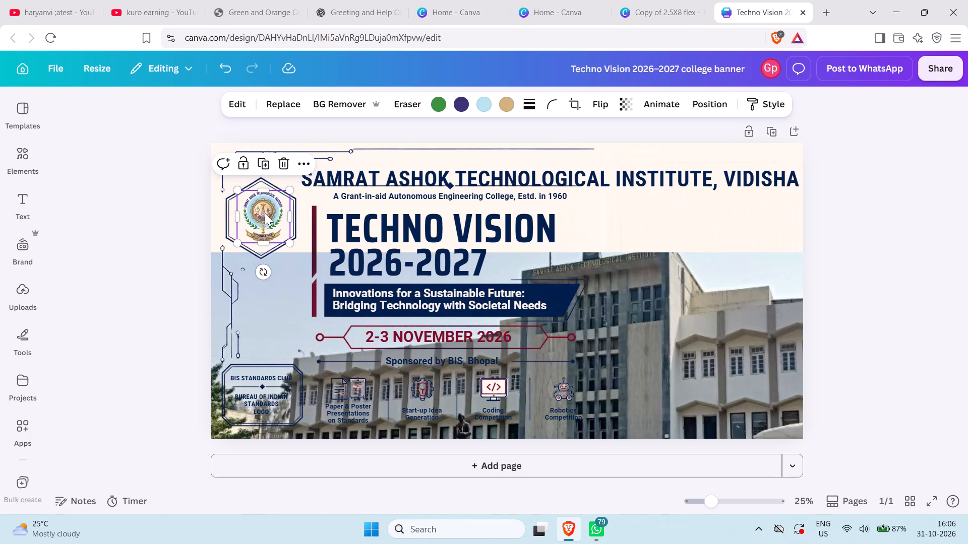
click(238, 240)
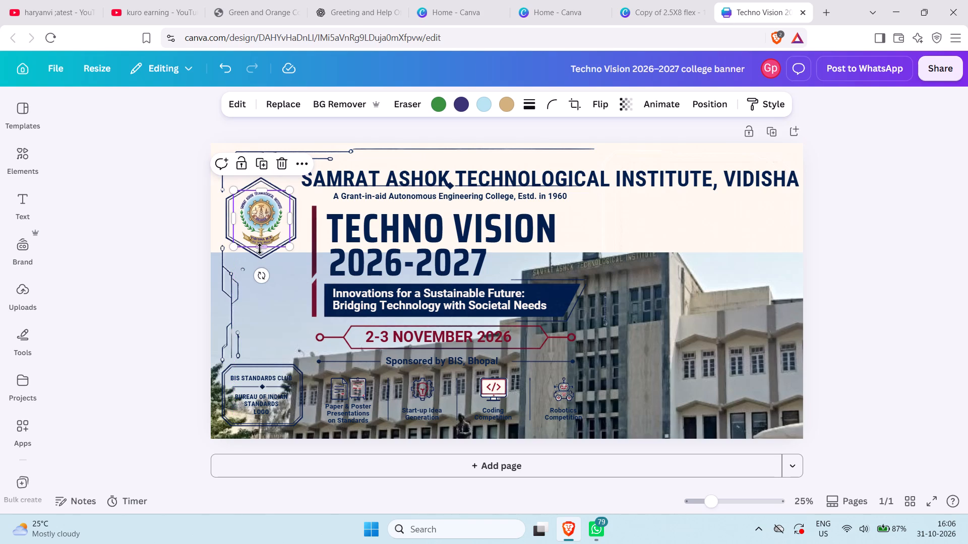
click(279, 266)
click(168, 223)
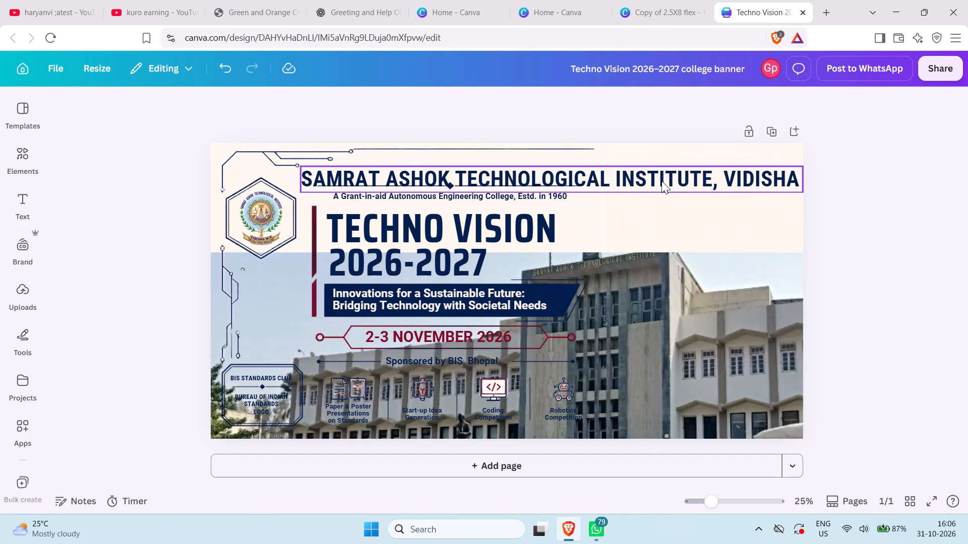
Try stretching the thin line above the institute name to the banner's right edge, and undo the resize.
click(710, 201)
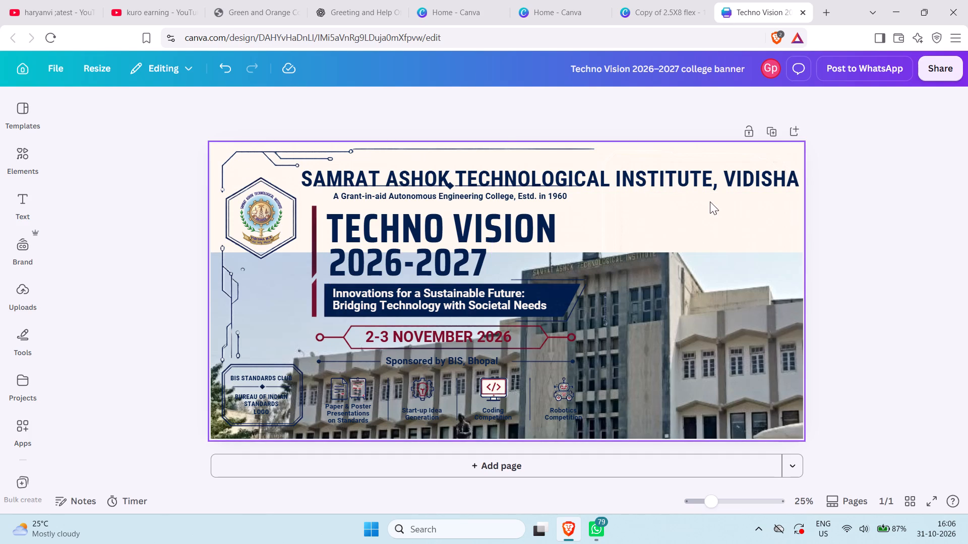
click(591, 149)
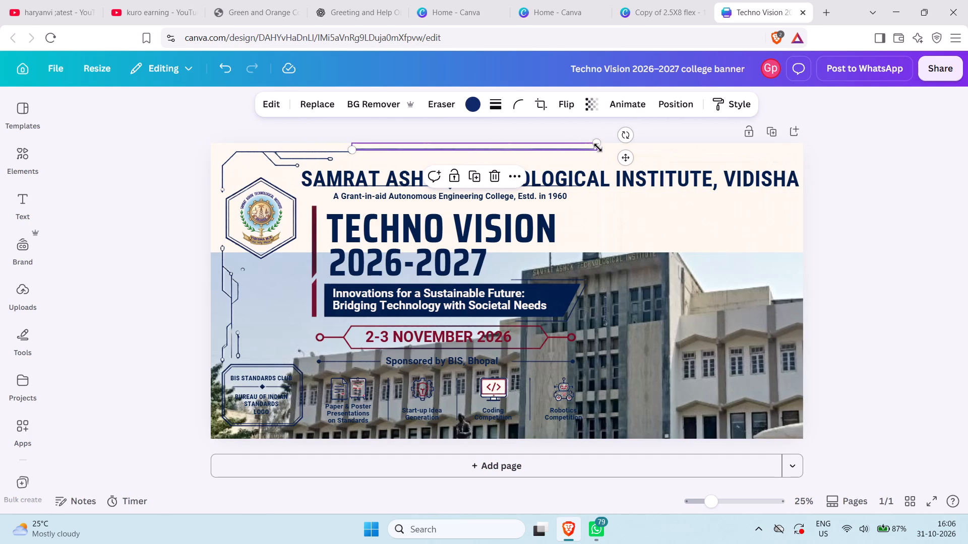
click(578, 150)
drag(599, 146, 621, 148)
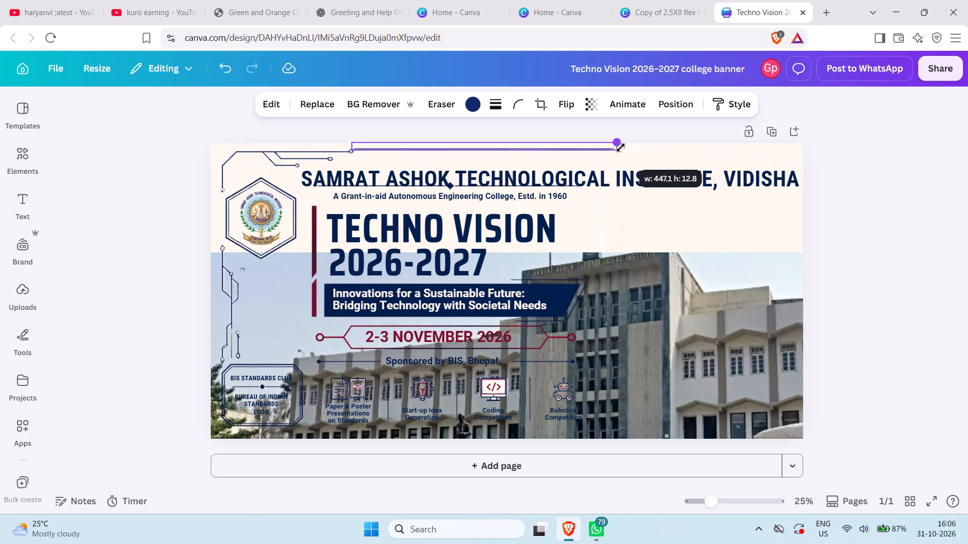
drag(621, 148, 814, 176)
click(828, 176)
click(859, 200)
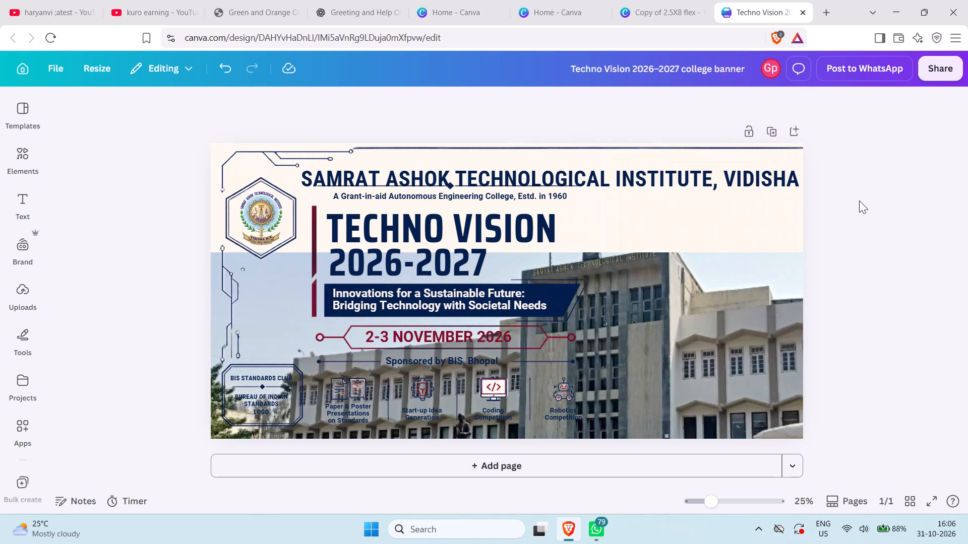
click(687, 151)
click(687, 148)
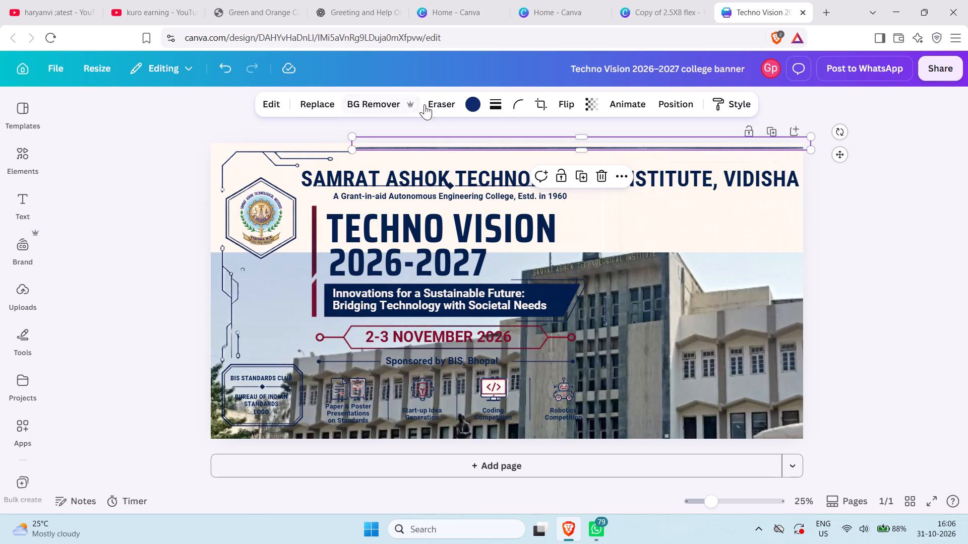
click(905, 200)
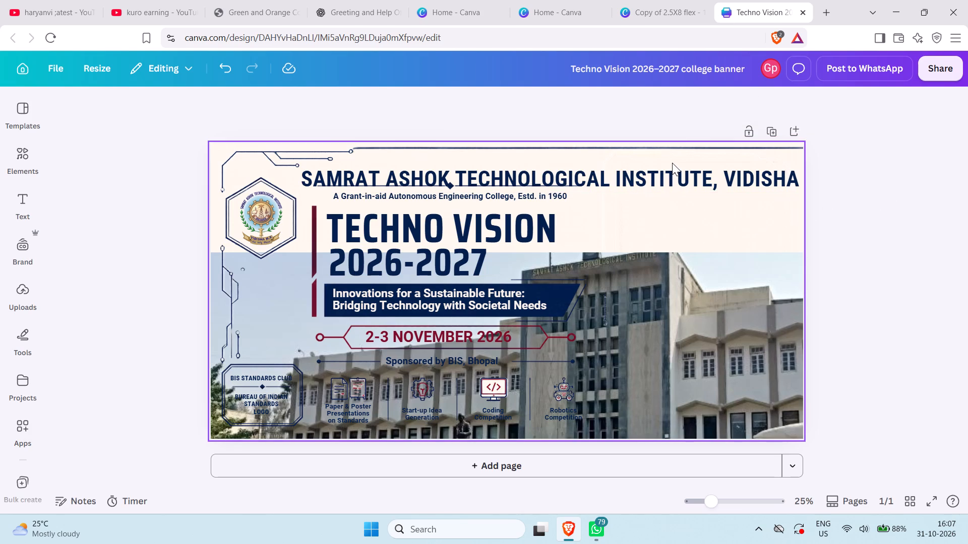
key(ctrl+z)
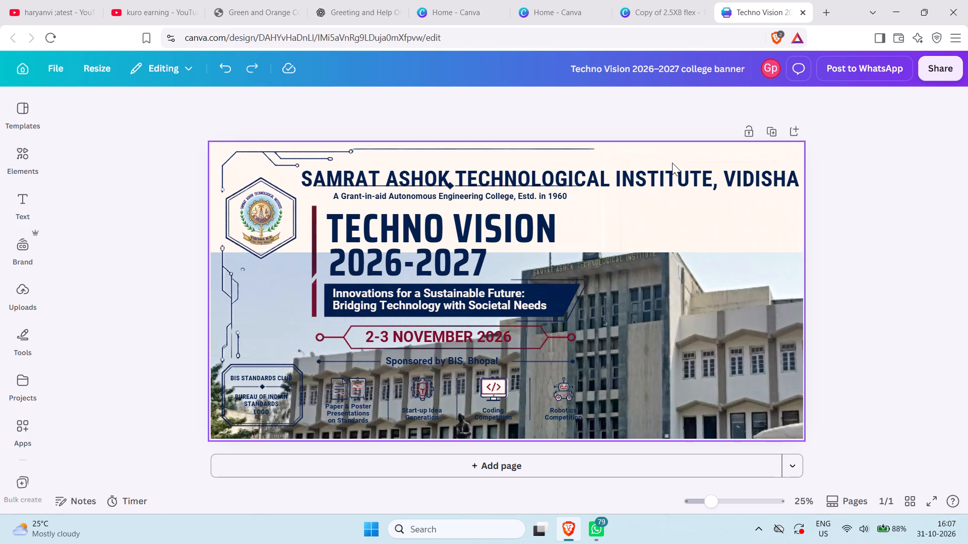
Enlarge the thin line above the institute name until it reaches the banner's right edge.
click(583, 148)
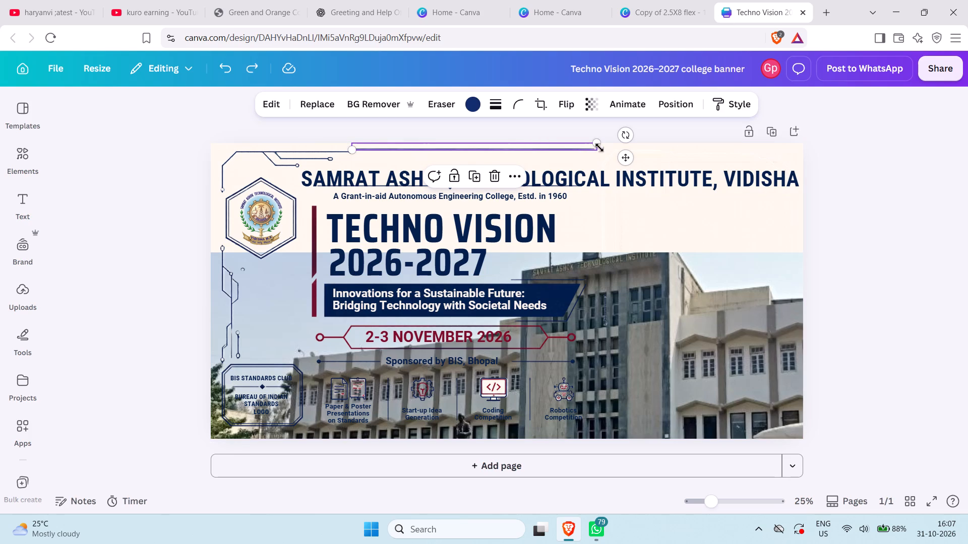
drag(600, 144, 755, 157)
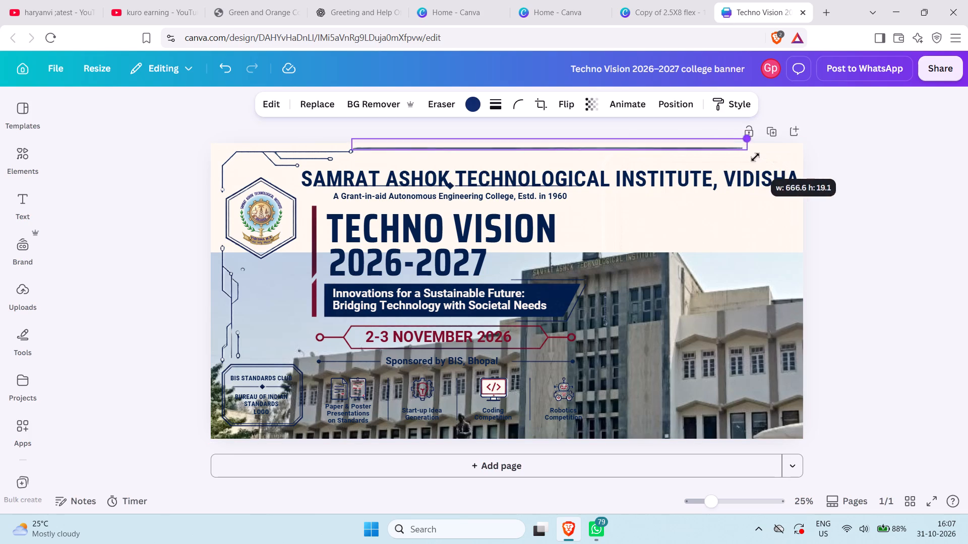
drag(755, 157, 621, 161)
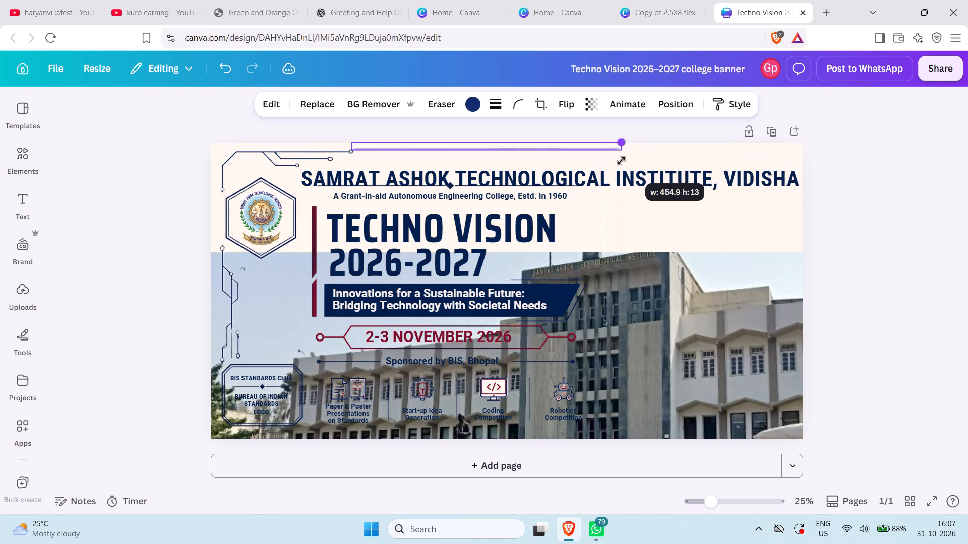
drag(621, 161, 728, 163)
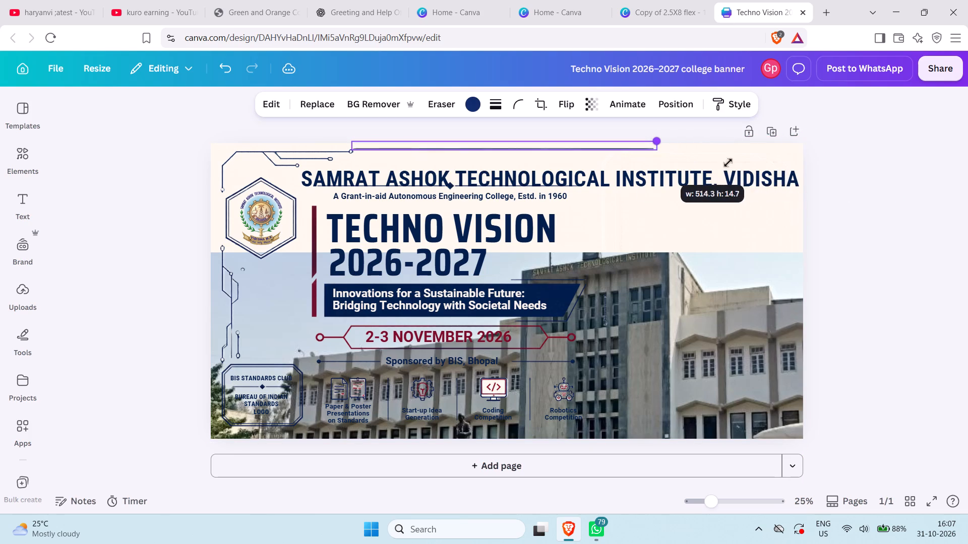
drag(728, 163, 920, 163)
click(914, 187)
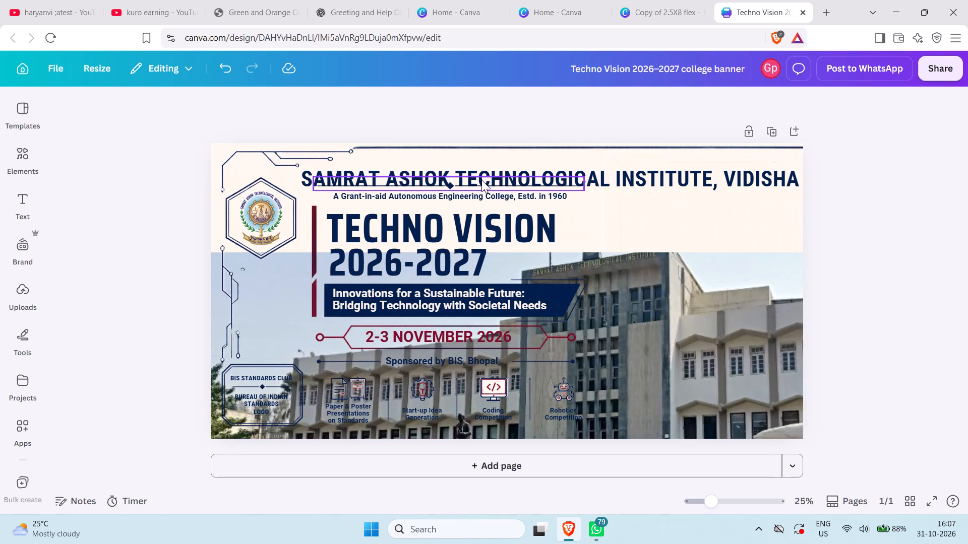
Move the "A Grant-in-aid Autonomous Engineering College, Estd. in 1960" line rightwards and slightly up, roughly centred beneath the institute name.
click(494, 192)
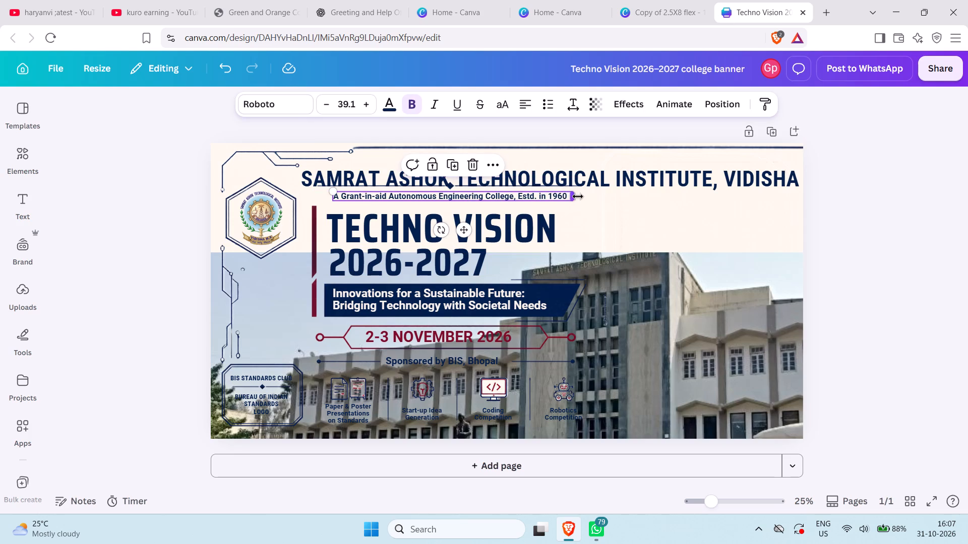
click(606, 218)
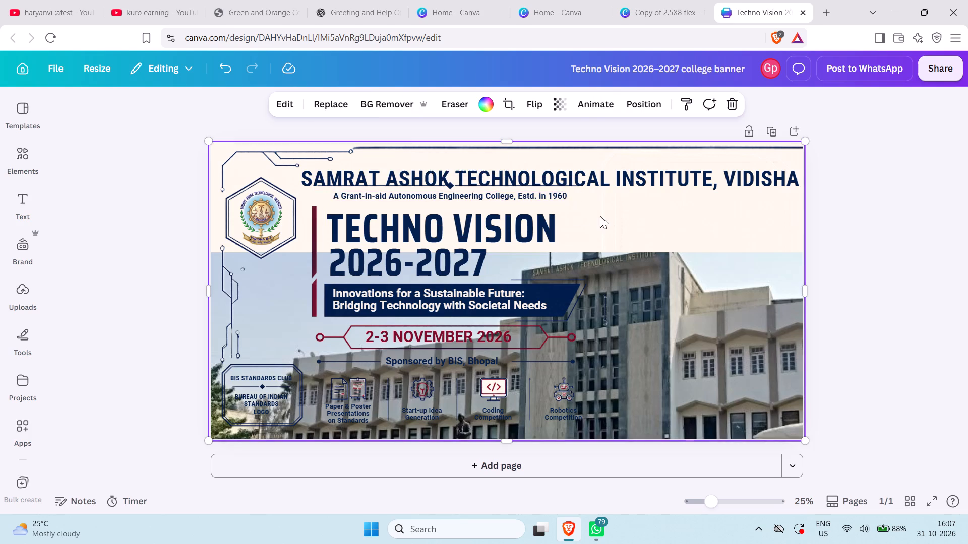
drag(502, 195, 584, 194)
click(717, 206)
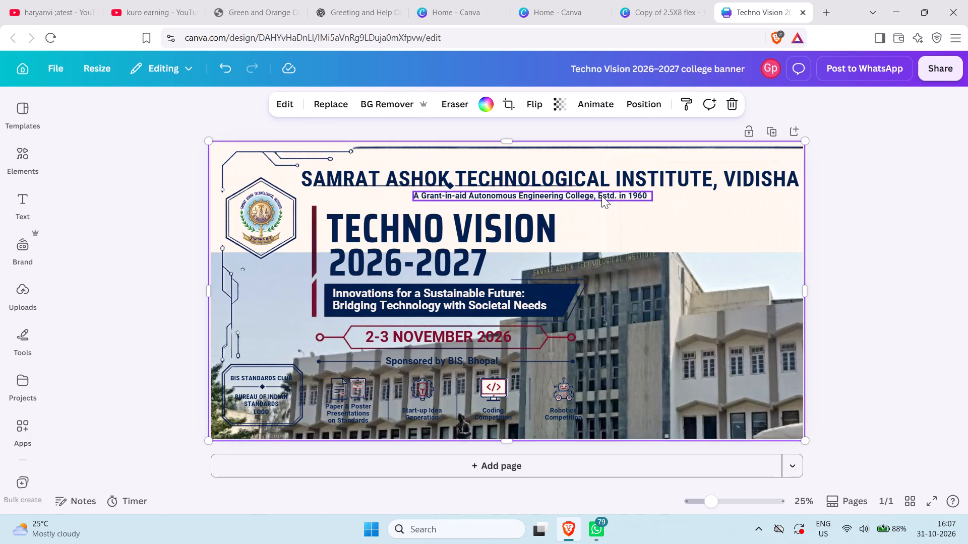
drag(601, 195, 609, 194)
click(698, 213)
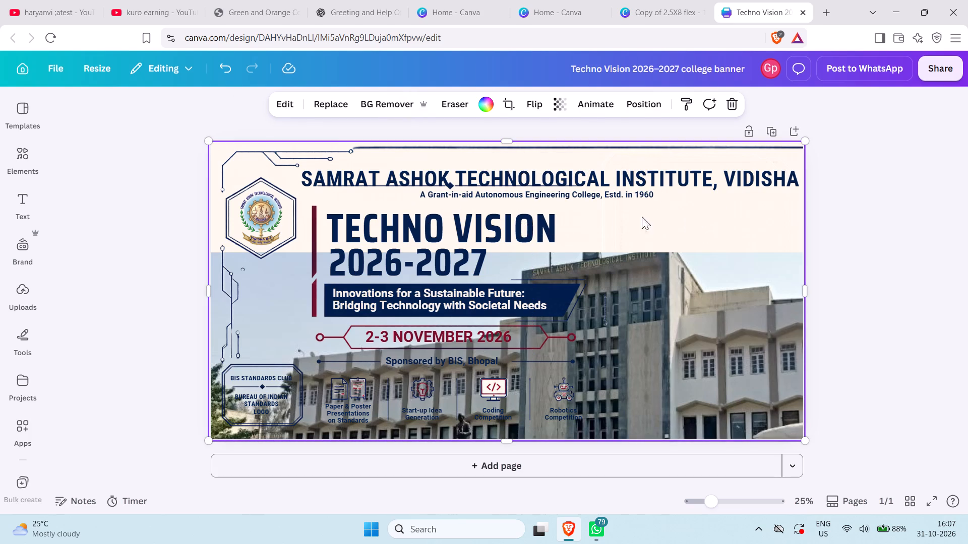
Move the 2026-2027 text up beside TECHNO VISION so the title reads on one line.
click(462, 261)
drag(446, 257, 447, 257)
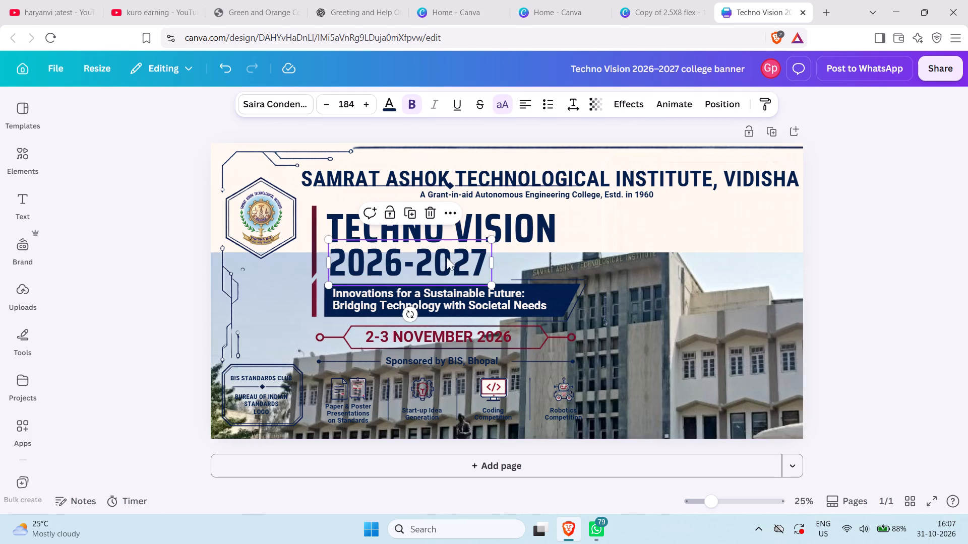
drag(447, 257, 691, 226)
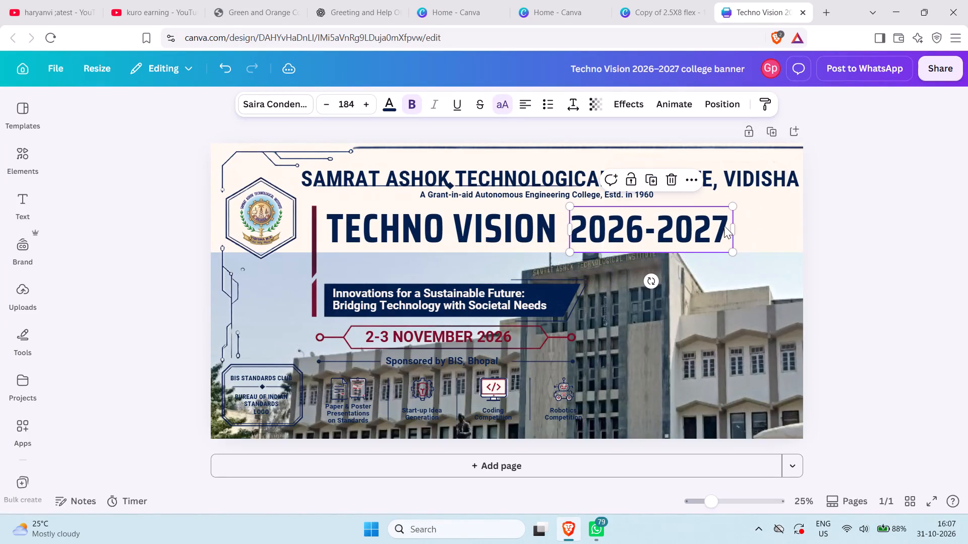
click(883, 218)
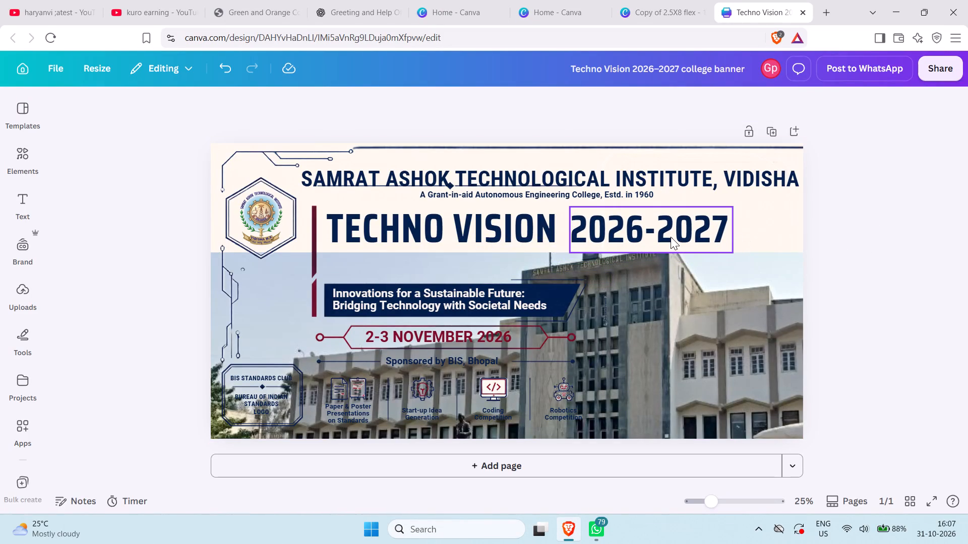
Delete the "Innovations for a Sustainable Future: Bridging Technology with Societal Needs" text from the navy ribbon.
click(400, 264)
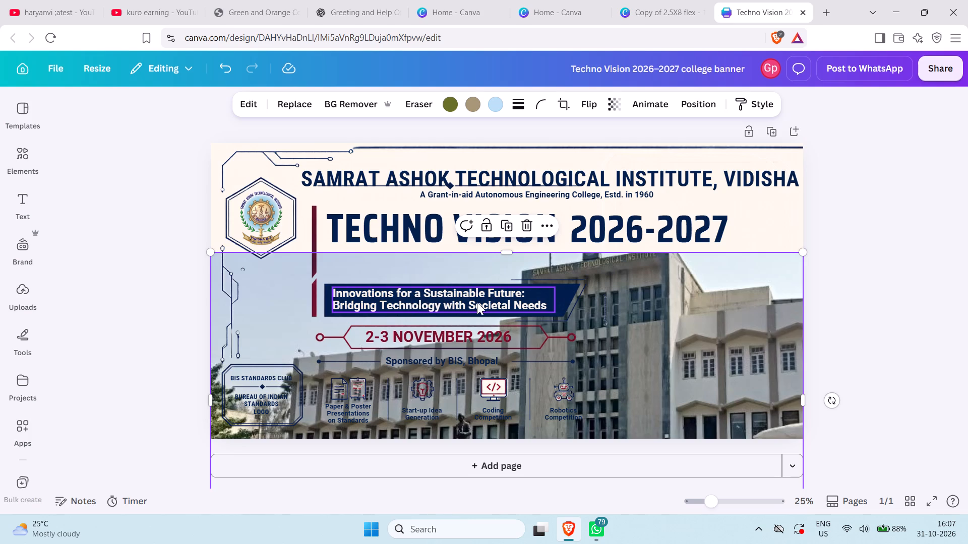
click(463, 308)
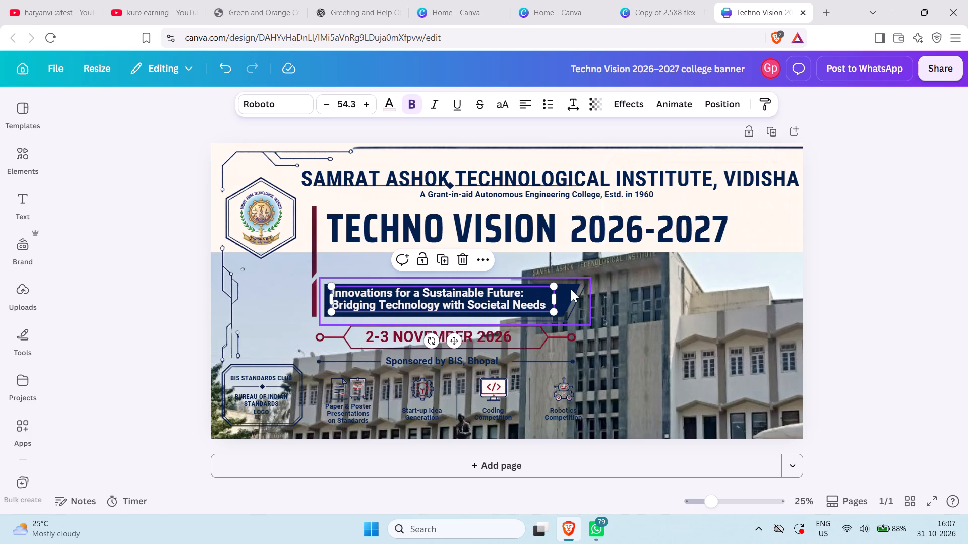
click(796, 226)
click(875, 237)
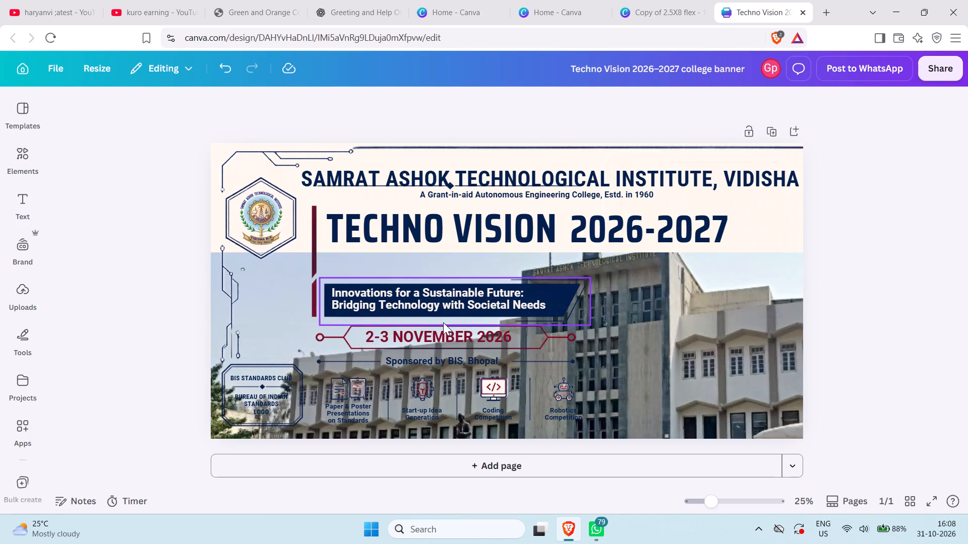
click(490, 309)
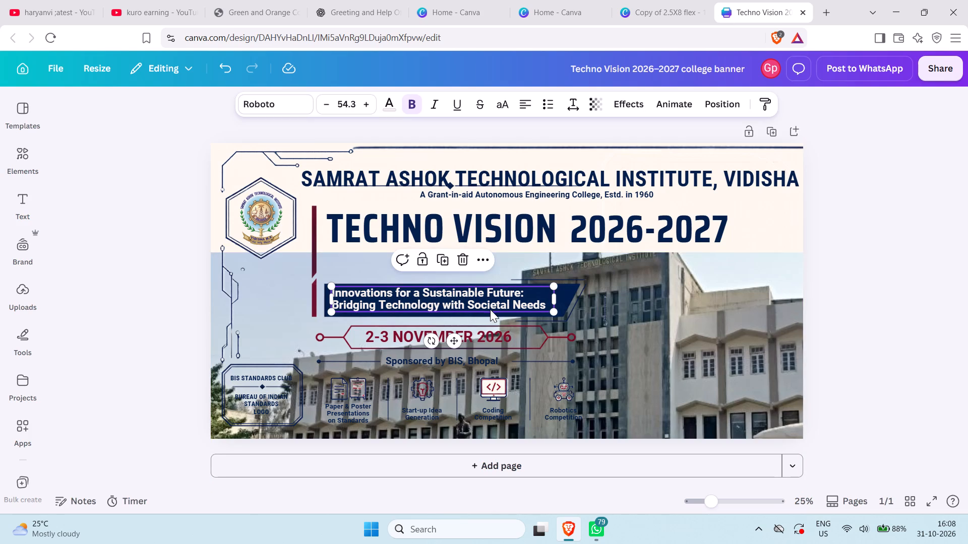
click(463, 260)
Move the "2-3 NOVEMBER 2026" text up onto the empty navy ribbon.
click(443, 300)
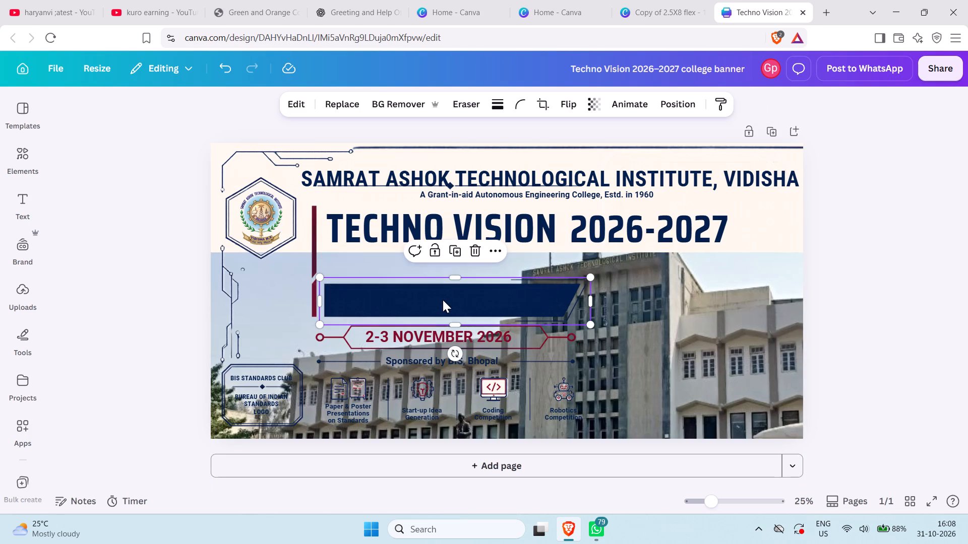
drag(447, 336, 450, 303)
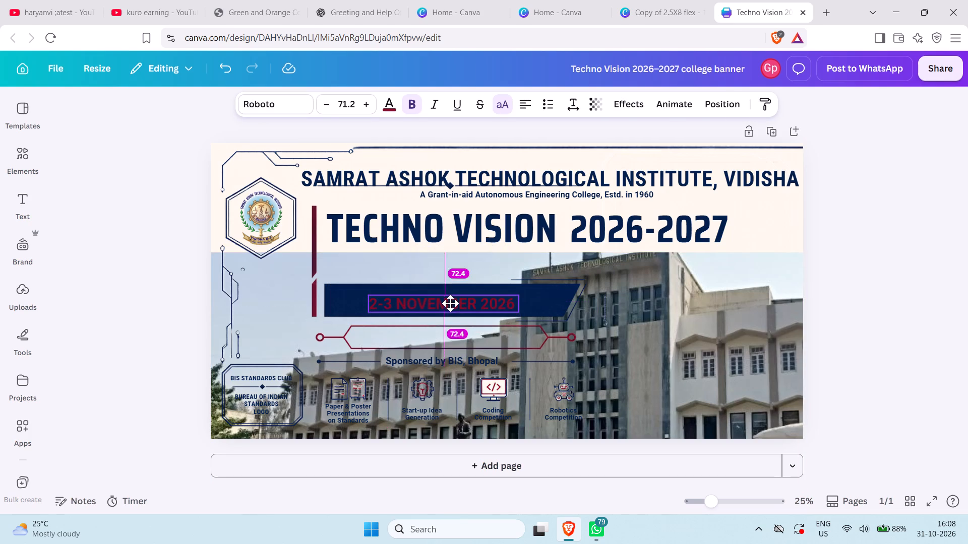
drag(450, 303, 450, 302)
click(831, 230)
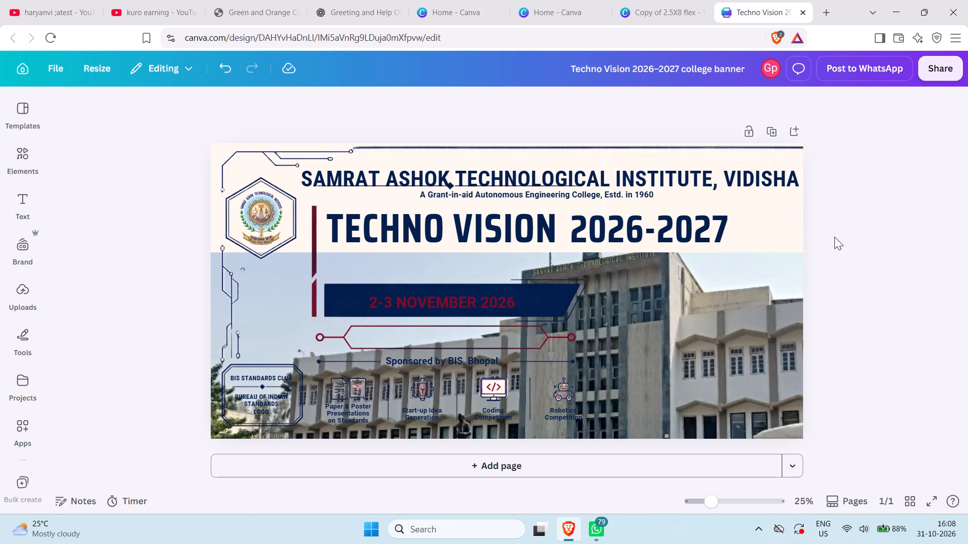
Move the navy ribbon up directly beneath the TECHNO VISION title, lining up its left end with the title's start.
drag(537, 289, 567, 269)
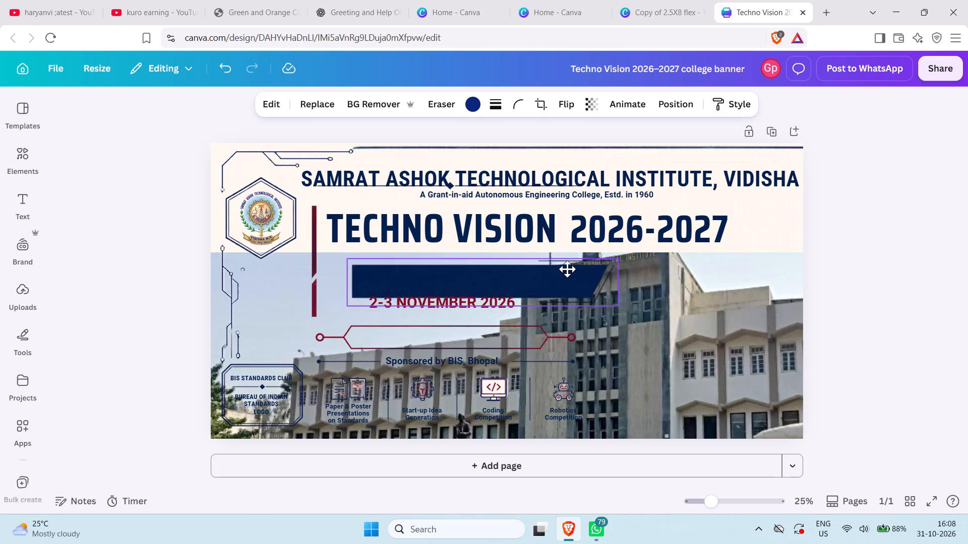
drag(567, 269, 585, 257)
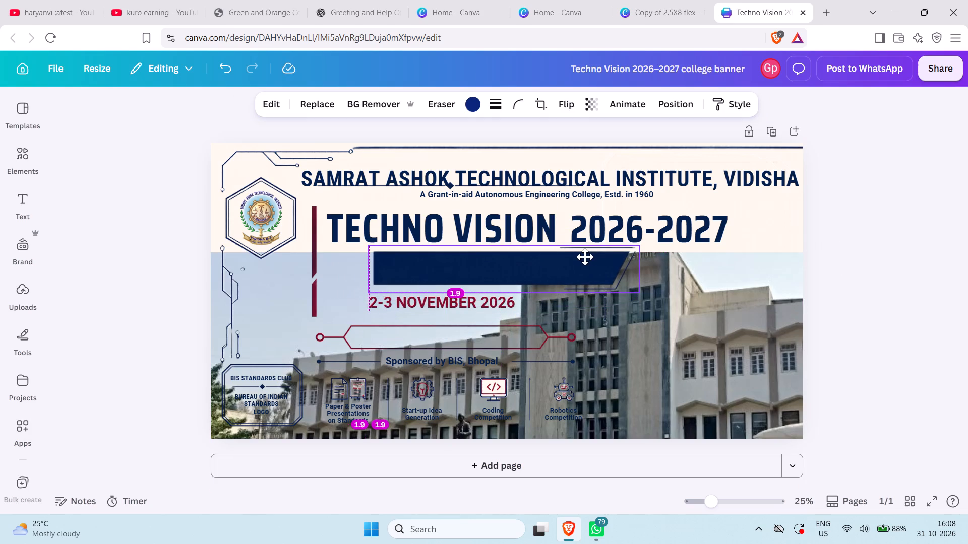
drag(585, 257, 543, 260)
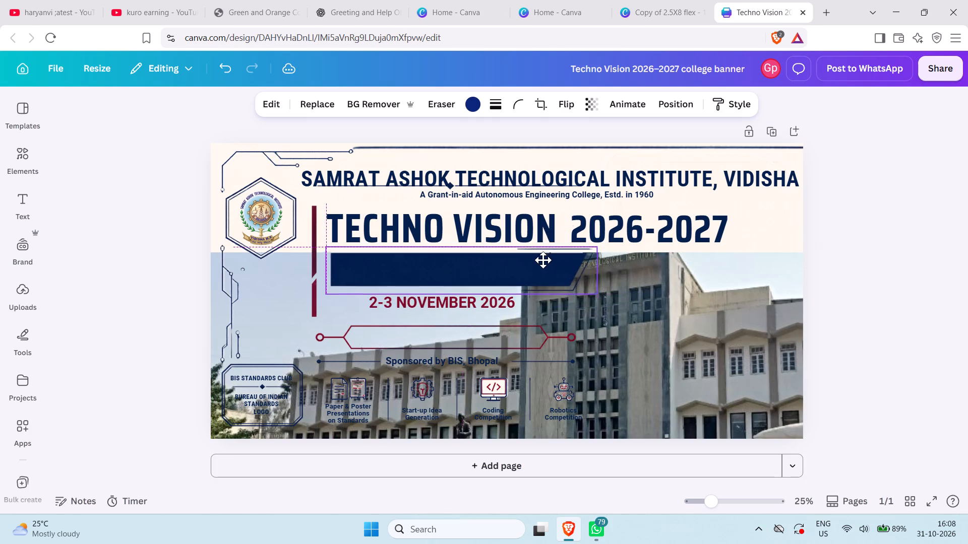
drag(543, 260, 541, 258)
click(807, 226)
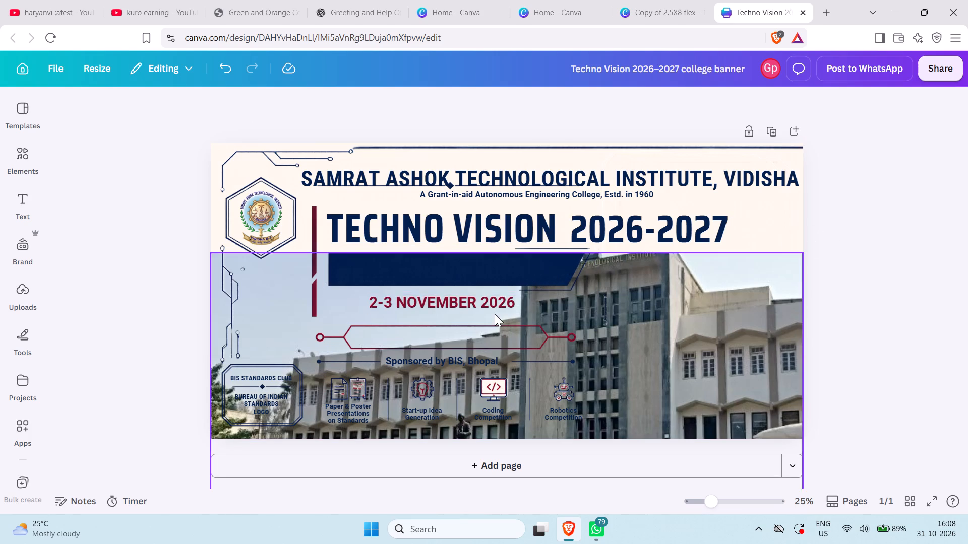
Move the date text and its maroon hexagonal frame onto the relocated navy ribbon, shrinking the frame to fit inside it.
drag(495, 303, 499, 272)
drag(497, 333, 504, 269)
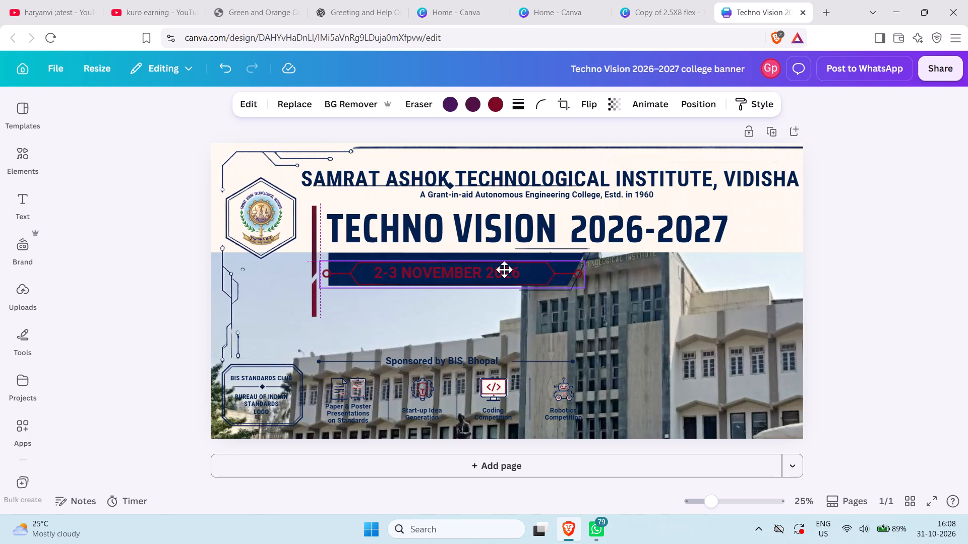
drag(504, 269, 505, 267)
drag(587, 269, 581, 269)
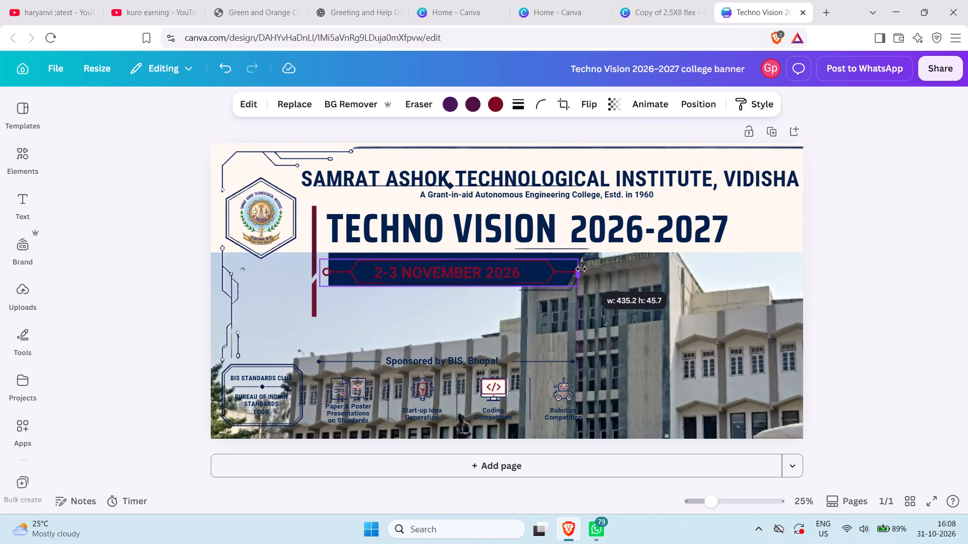
drag(581, 269, 593, 271)
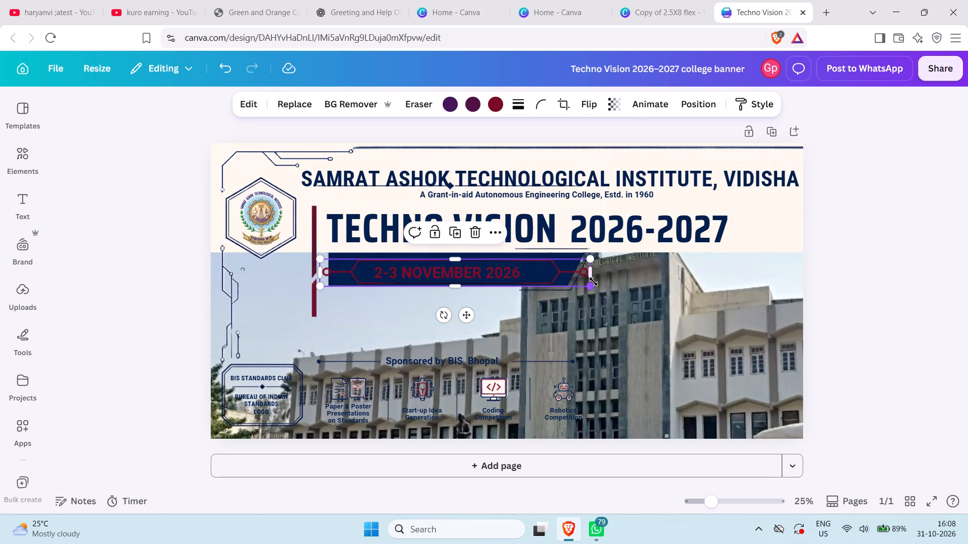
drag(593, 286, 574, 286)
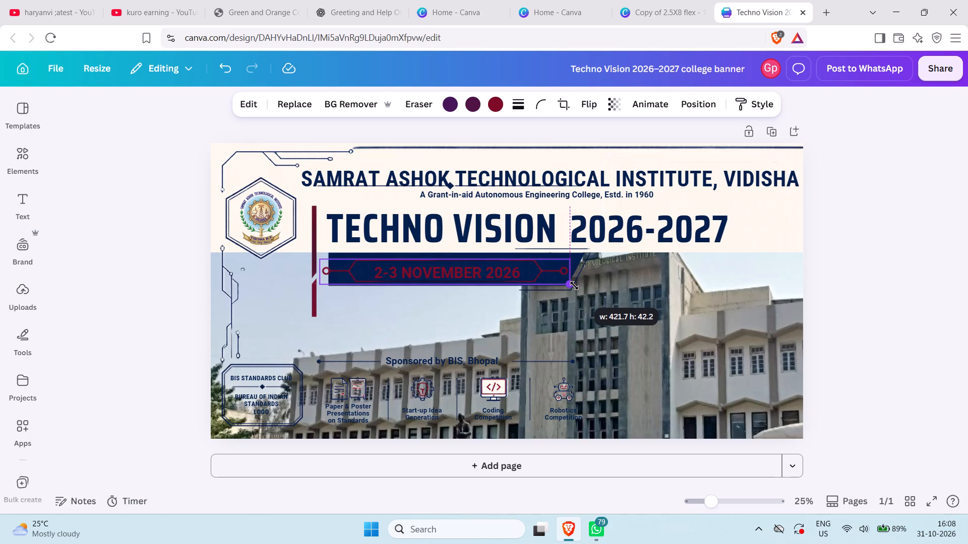
drag(574, 286, 565, 286)
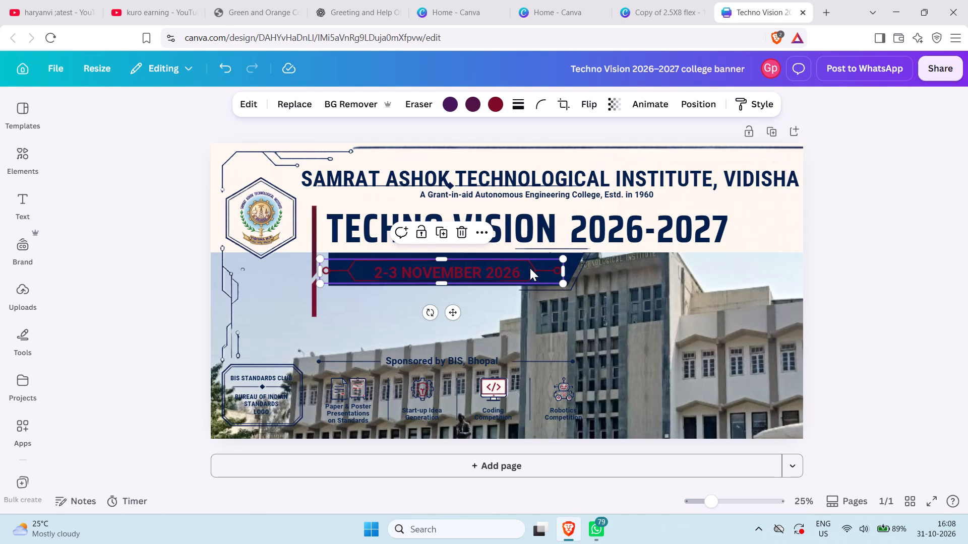
drag(526, 267, 537, 267)
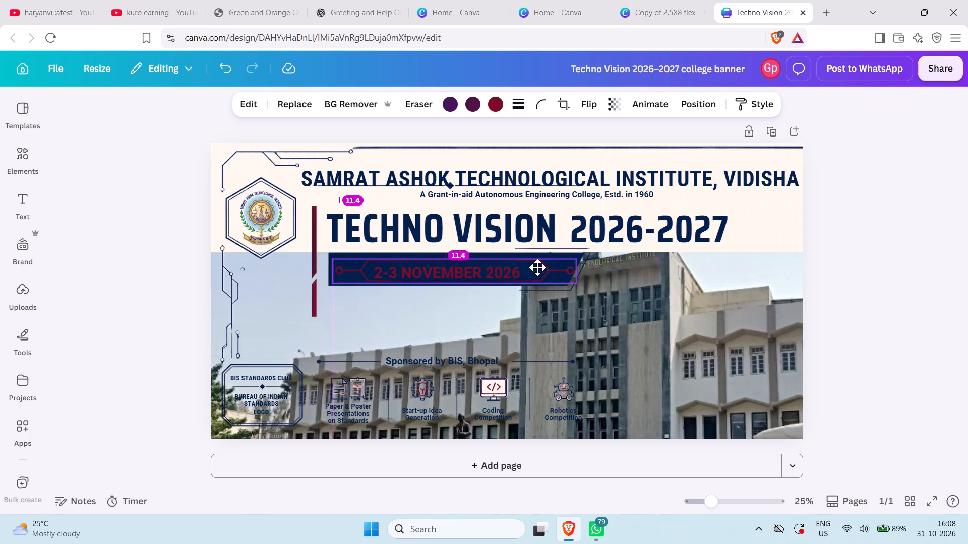
drag(537, 267, 537, 266)
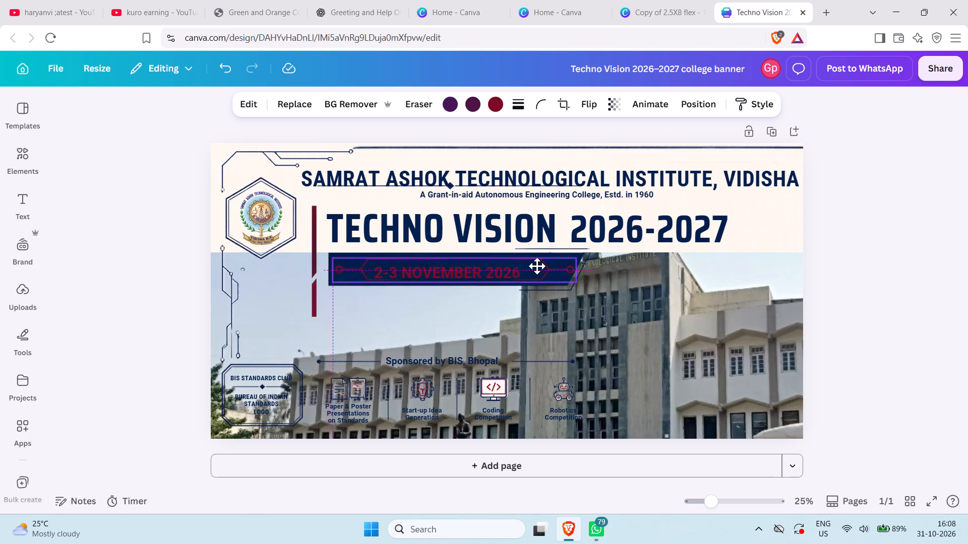
drag(537, 266, 536, 264)
click(528, 303)
click(495, 270)
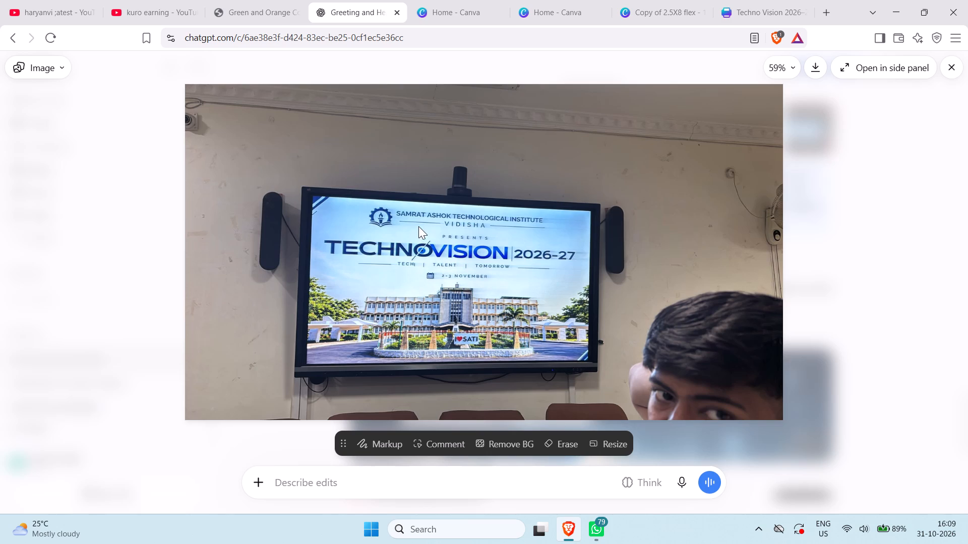
click(663, 17)
click(755, 14)
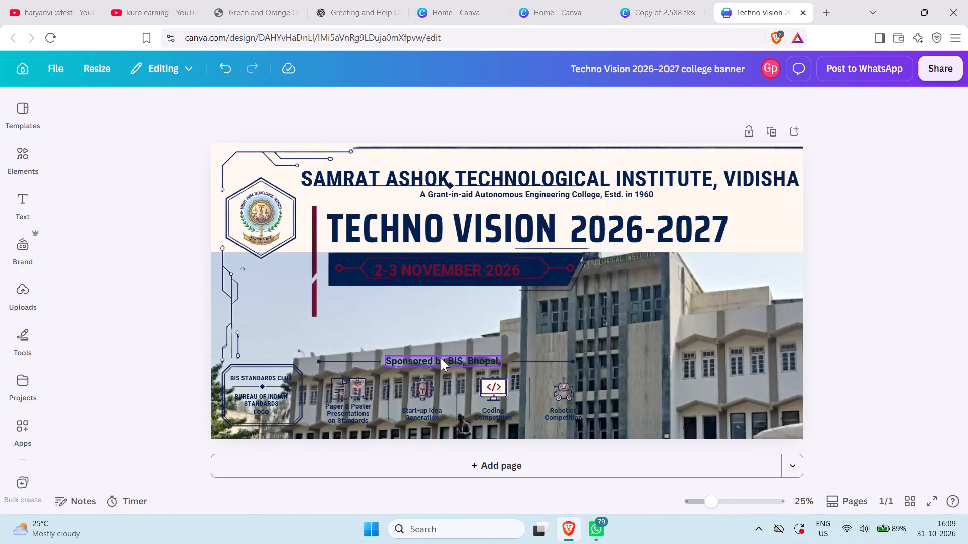
Move the "Sponsored by BIS, Bhopal" text and its two flanking lines up just beneath the navy ribbon.
drag(457, 362, 463, 306)
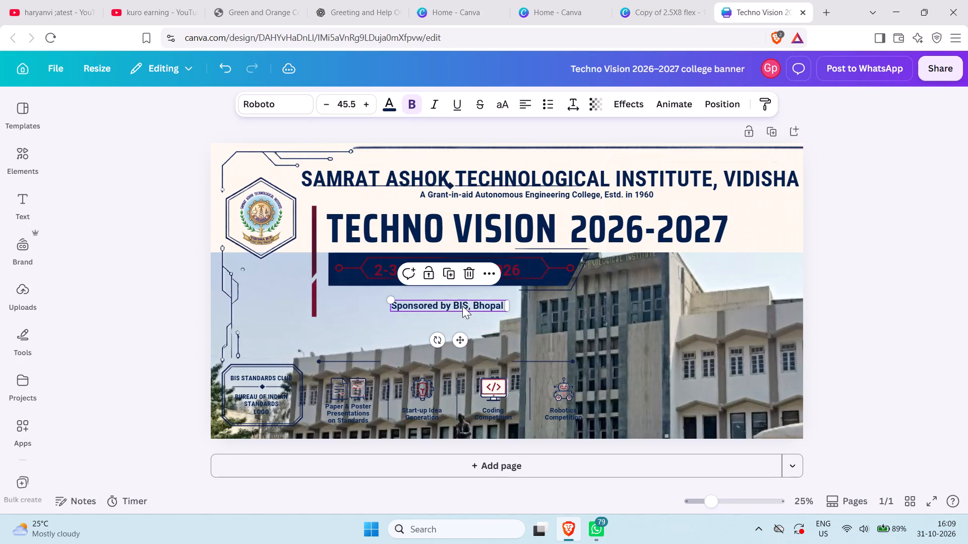
drag(373, 364, 378, 310)
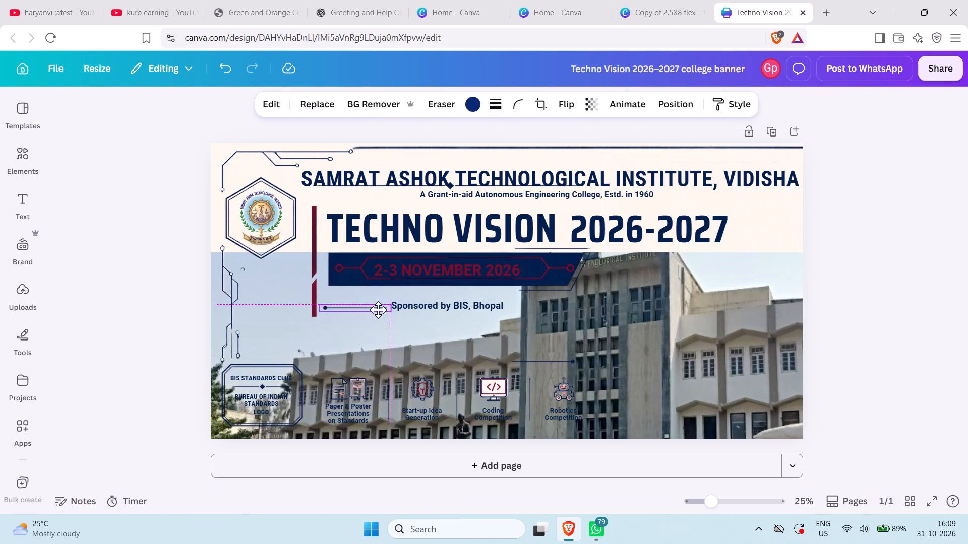
drag(378, 310, 378, 308)
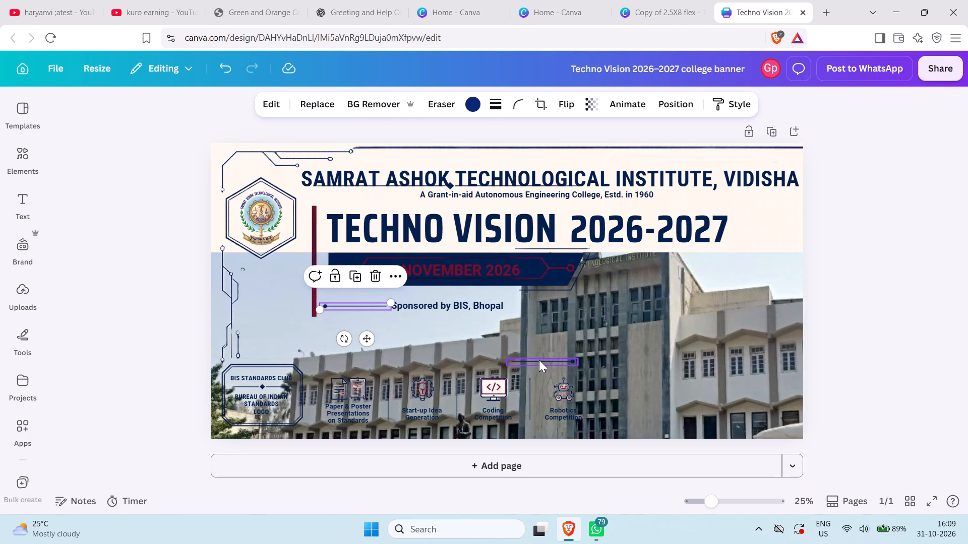
drag(539, 360, 542, 304)
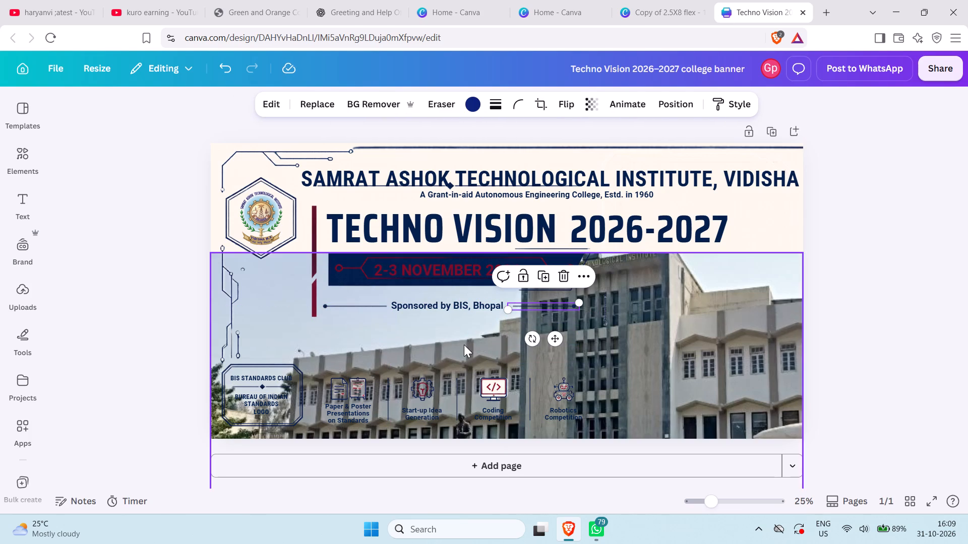
click(464, 345)
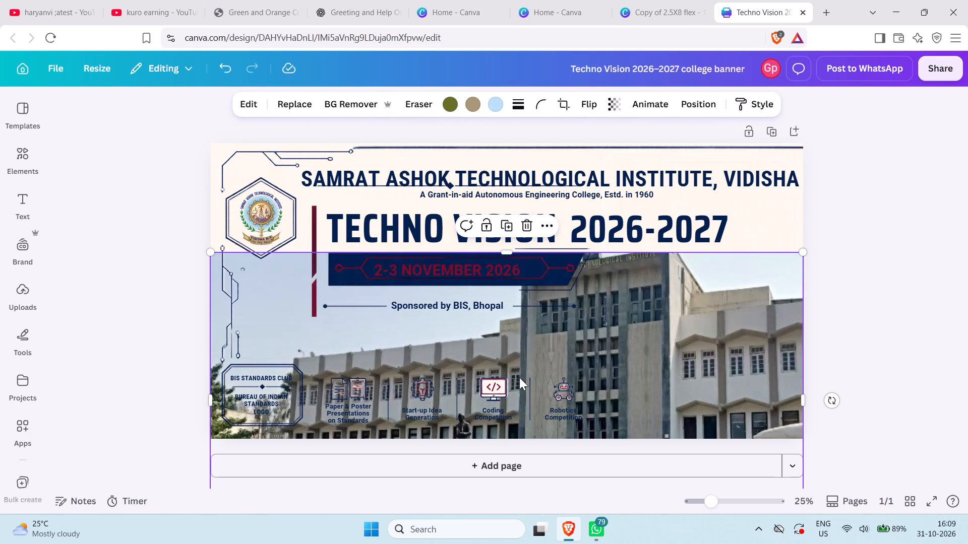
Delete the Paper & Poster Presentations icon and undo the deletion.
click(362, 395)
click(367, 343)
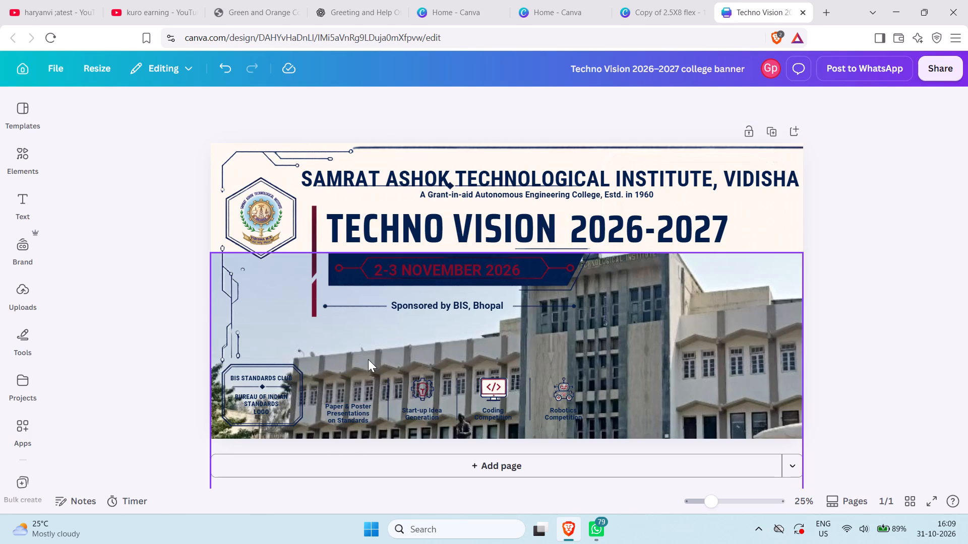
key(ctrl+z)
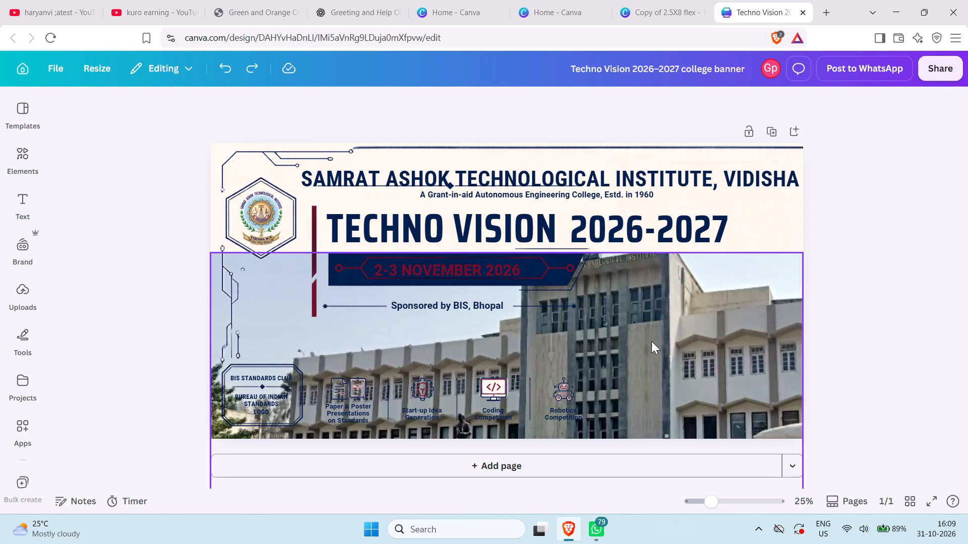
Reposition the building photo within its crop frame so the central tower sits near the middle of the banner, and apply the crop.
double_click(605, 361)
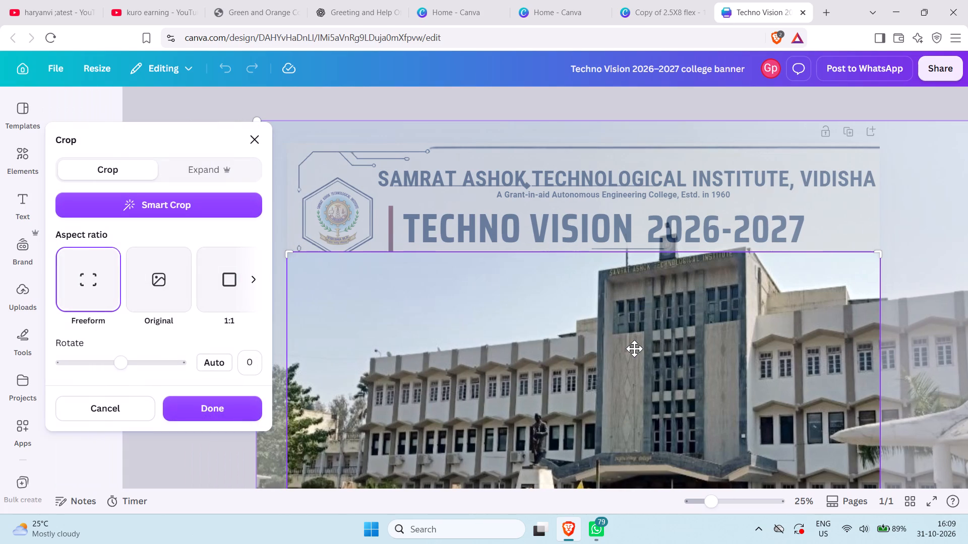
drag(646, 344, 642, 364)
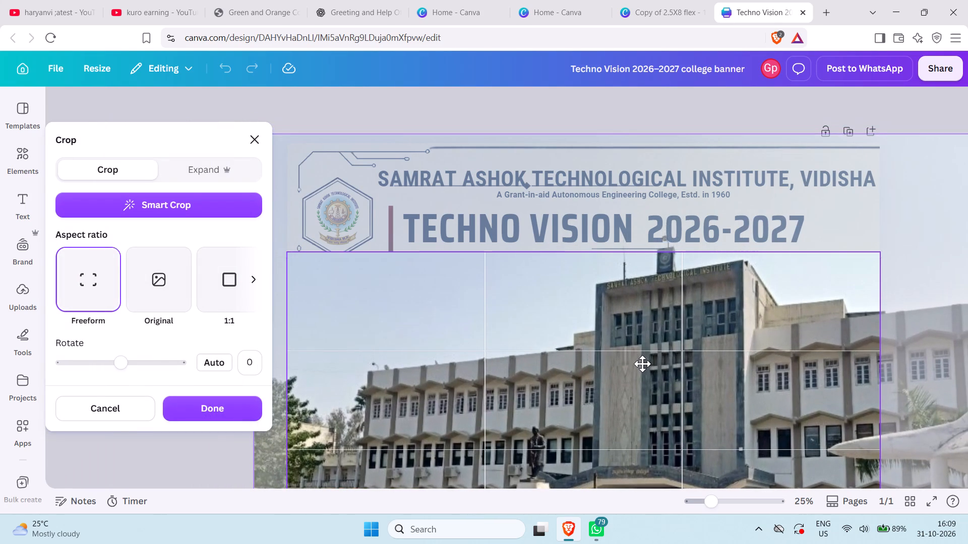
drag(642, 364, 574, 354)
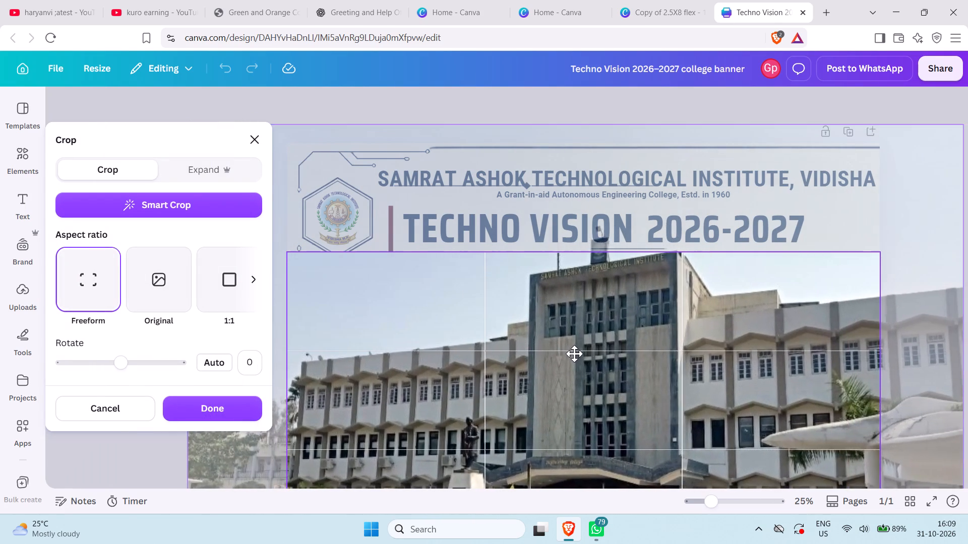
drag(574, 354, 559, 366)
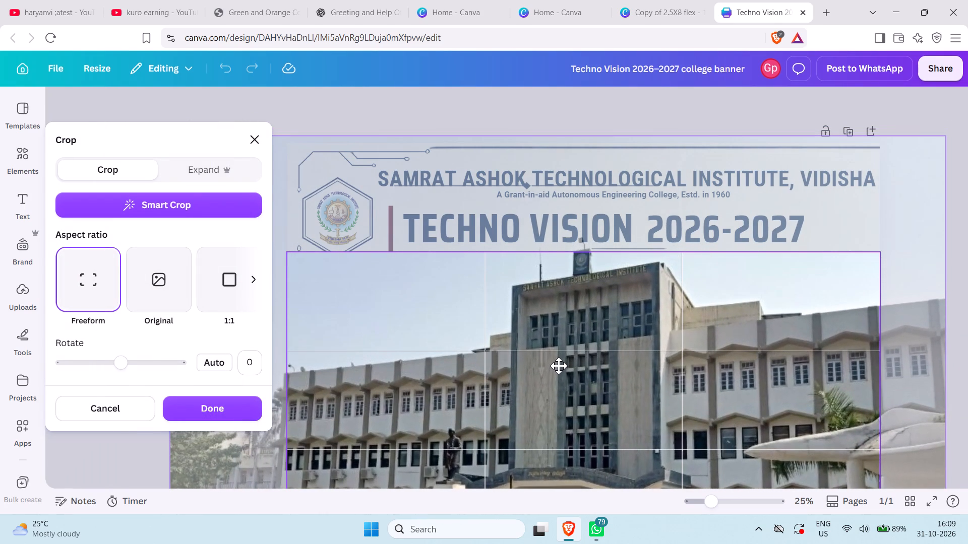
drag(559, 366, 556, 373)
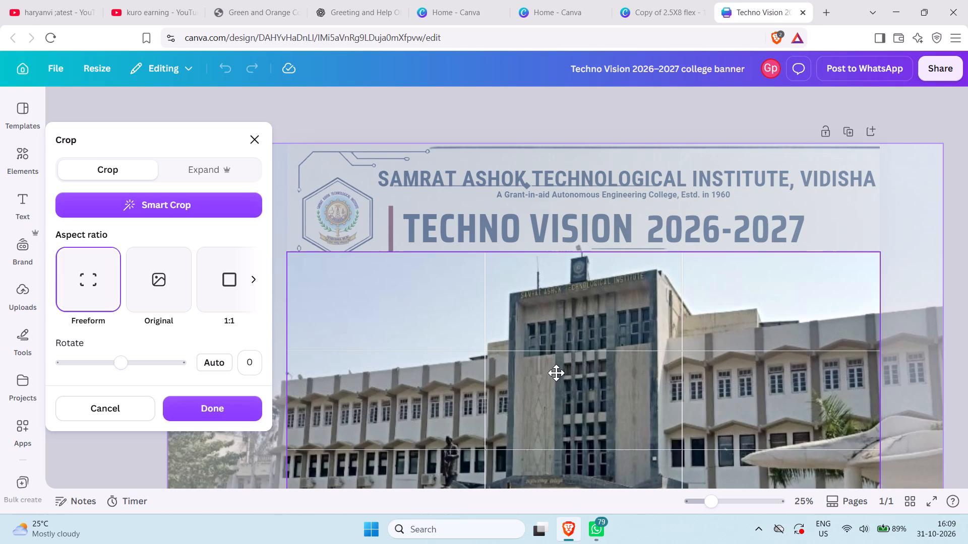
drag(556, 373, 556, 354)
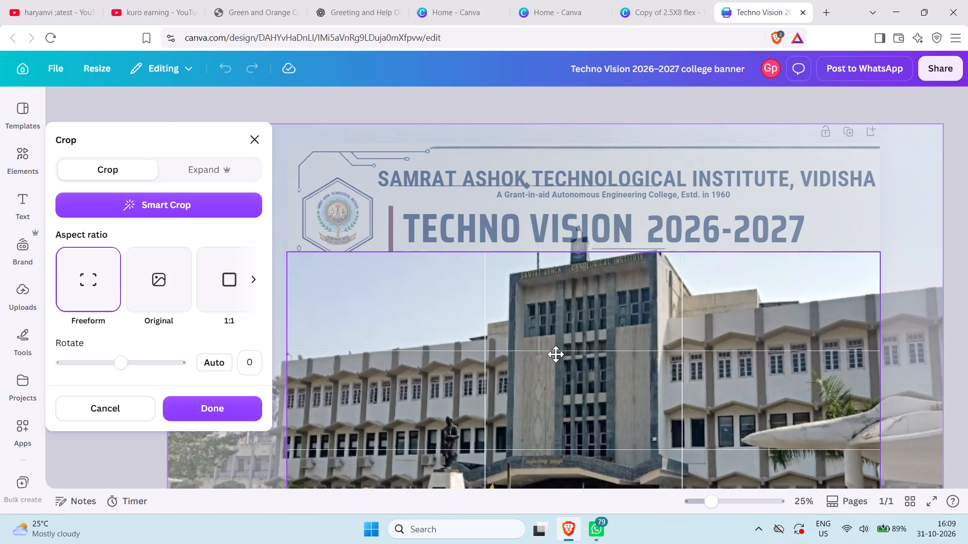
drag(556, 354, 556, 355)
click(930, 292)
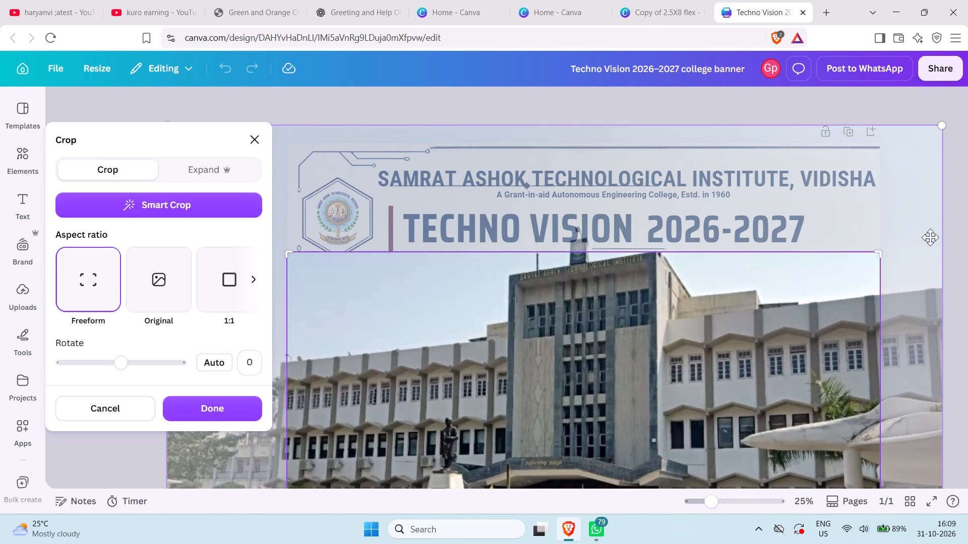
click(208, 405)
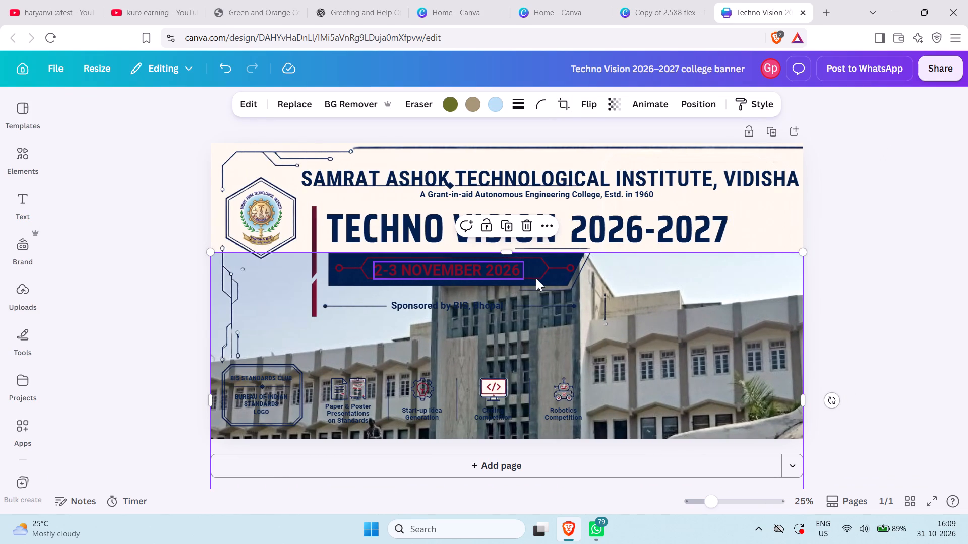
Delete the solid navy ribbon behind the "2-3 NOVEMBER 2026" date, keeping the maroon outline frame.
click(557, 270)
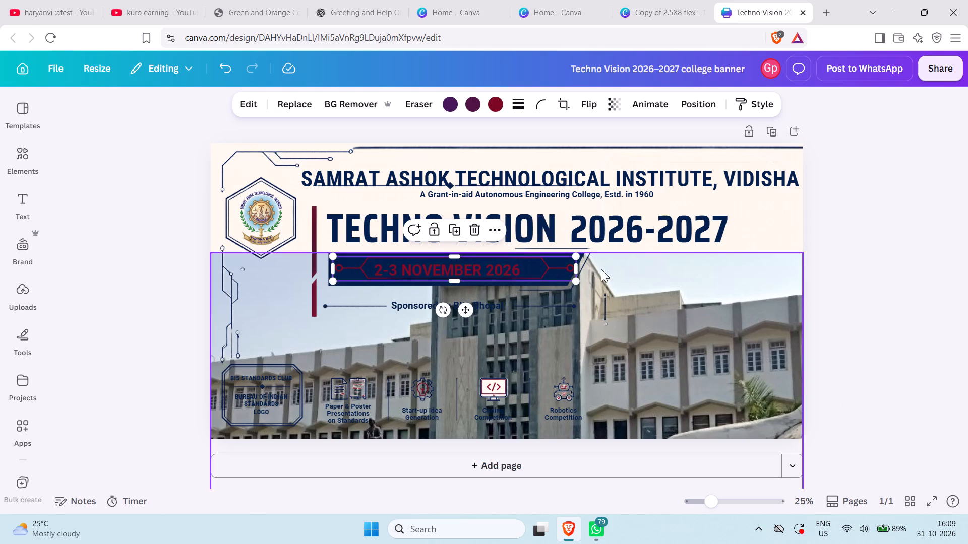
click(583, 259)
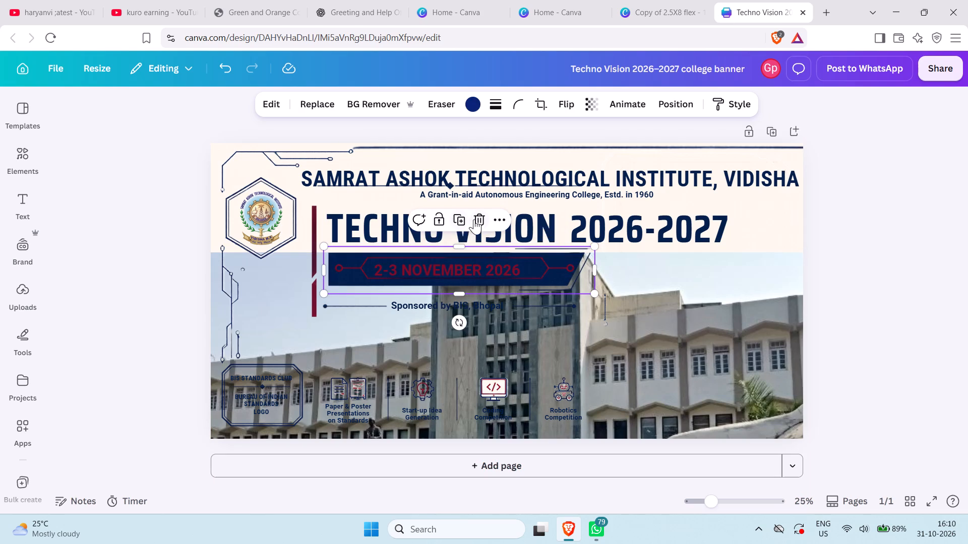
click(475, 219)
click(938, 235)
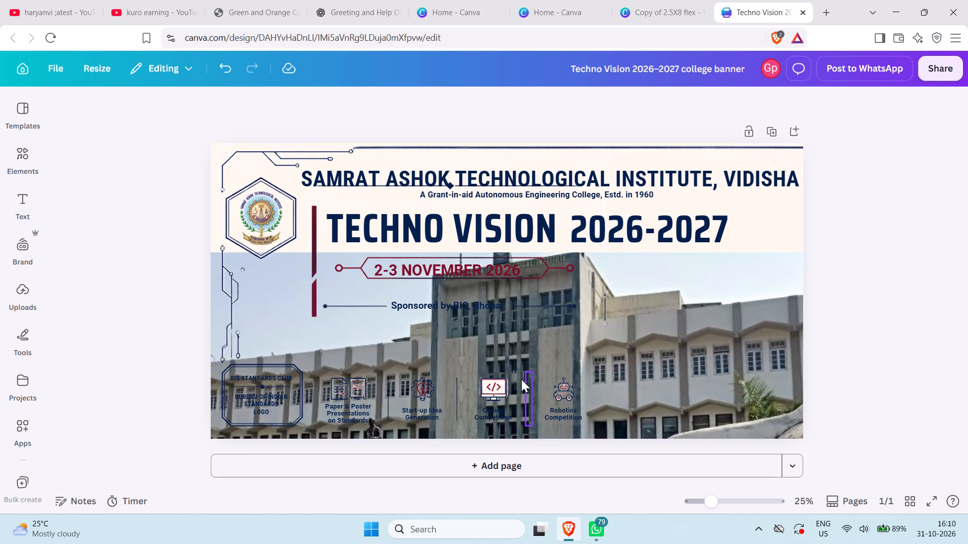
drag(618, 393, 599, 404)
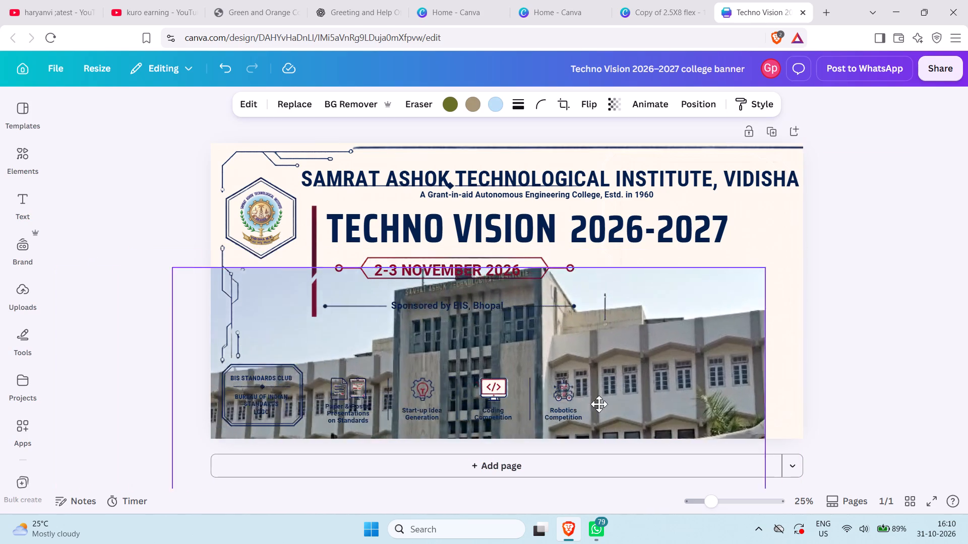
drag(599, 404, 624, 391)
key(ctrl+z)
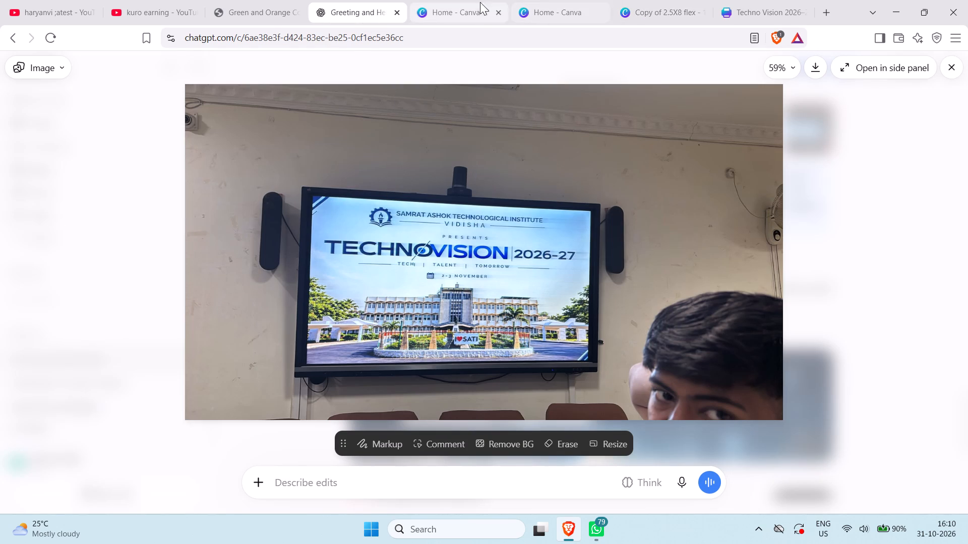
Copy the Standards Club Bureau of Indian Standards logo from the "Copy of 2.5X8 flex" design and return to the college banner.
click(675, 11)
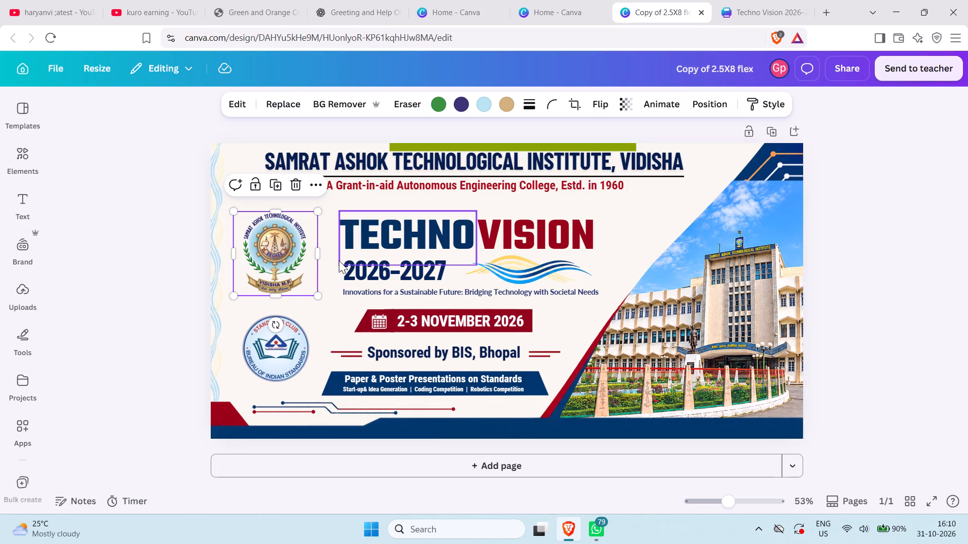
click(291, 349)
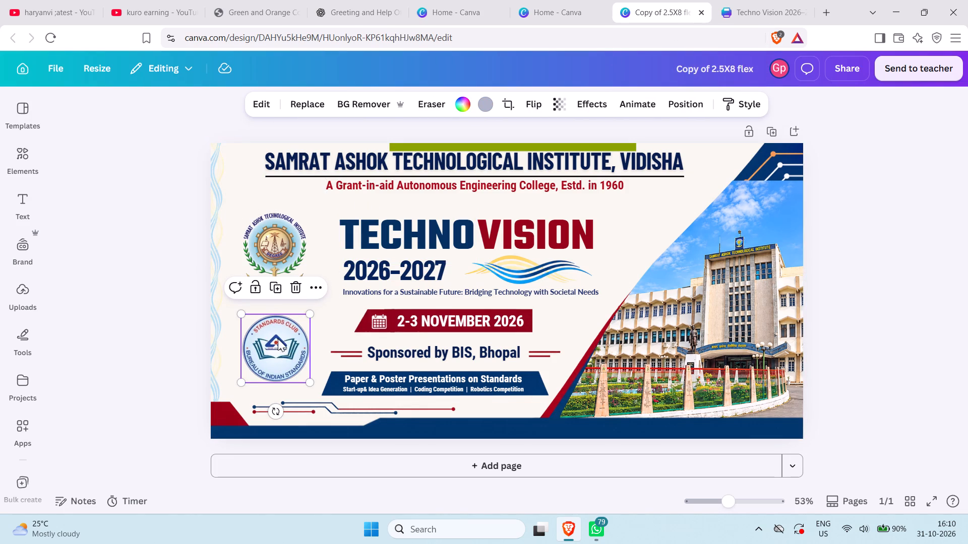
key(ctrl+c)
click(751, 13)
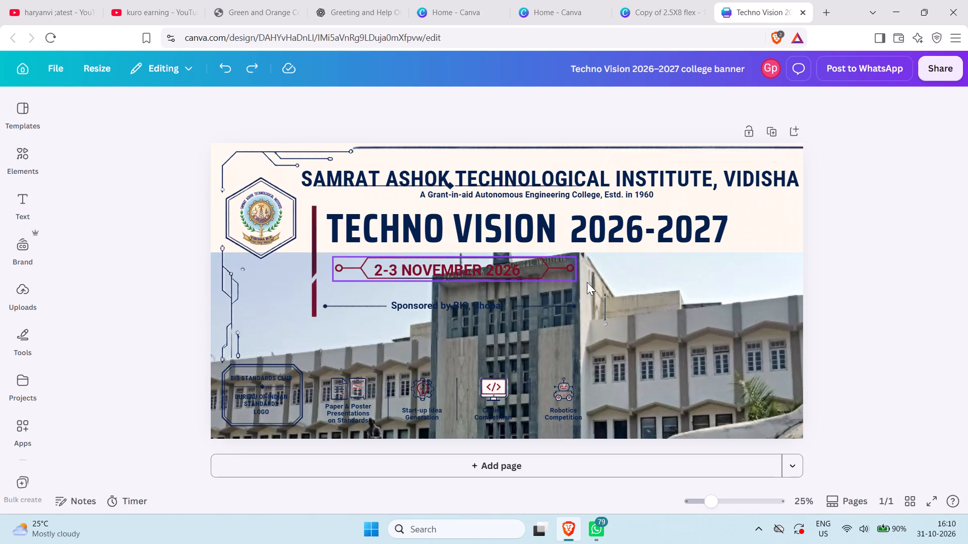
Delete the short navy vertical line over the building photo, just beyond the "Sponsored by BIS, Bhopal" line.
click(609, 311)
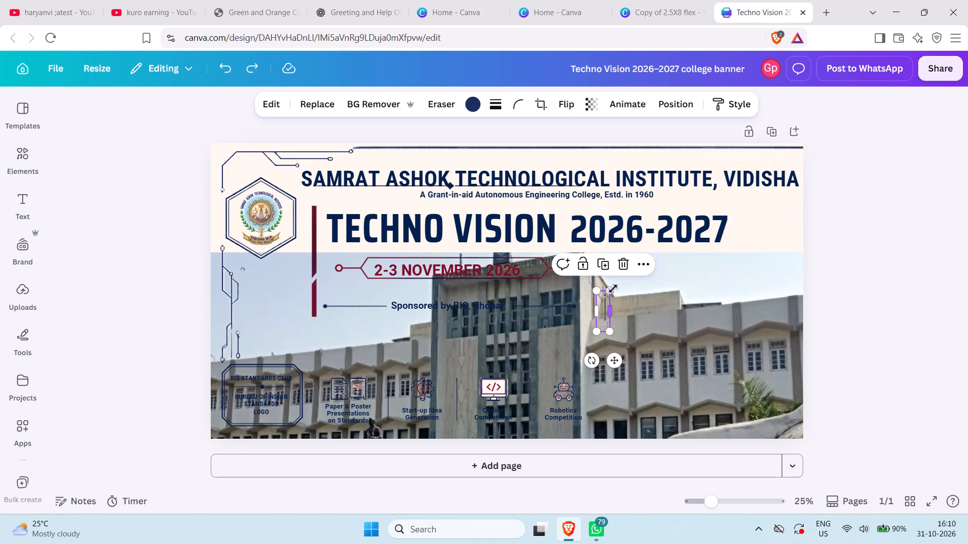
click(623, 264)
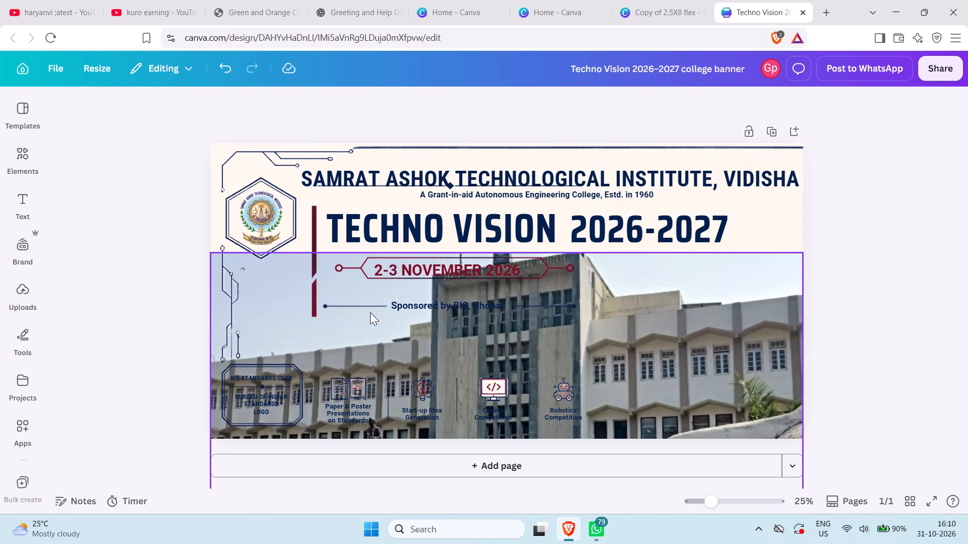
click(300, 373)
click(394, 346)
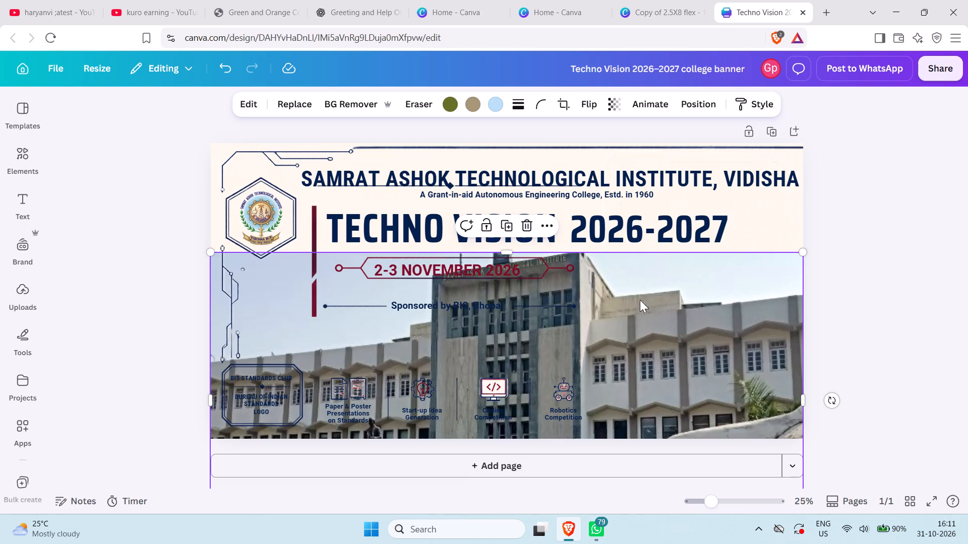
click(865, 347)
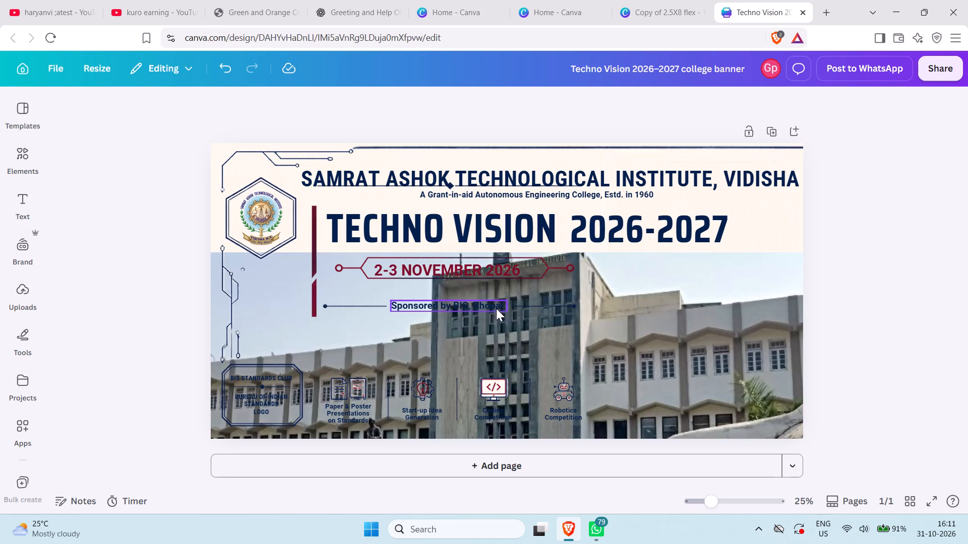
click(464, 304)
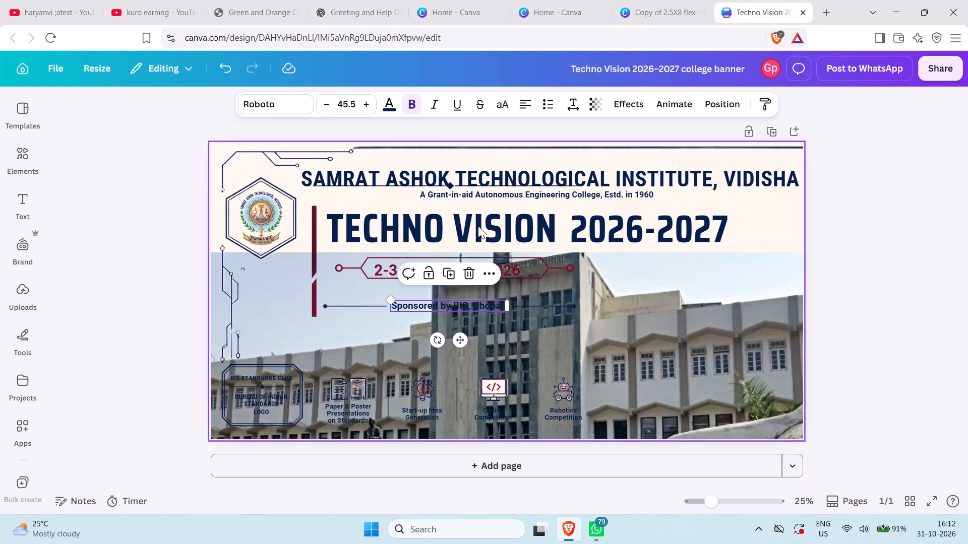
Shorten the maroon vertical bar beside the TECHNO VISION heading so it ends level with the bottom of the date frame.
click(312, 299)
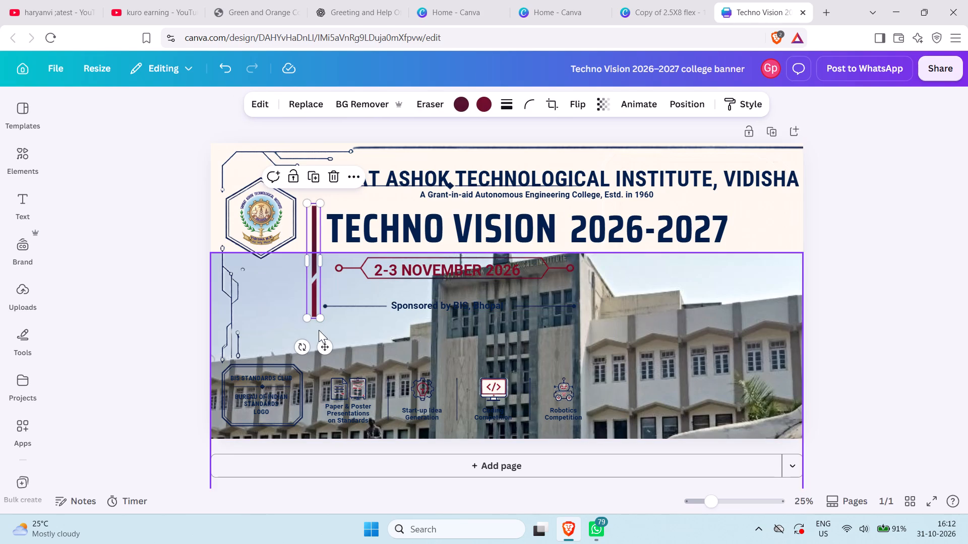
drag(322, 316, 331, 267)
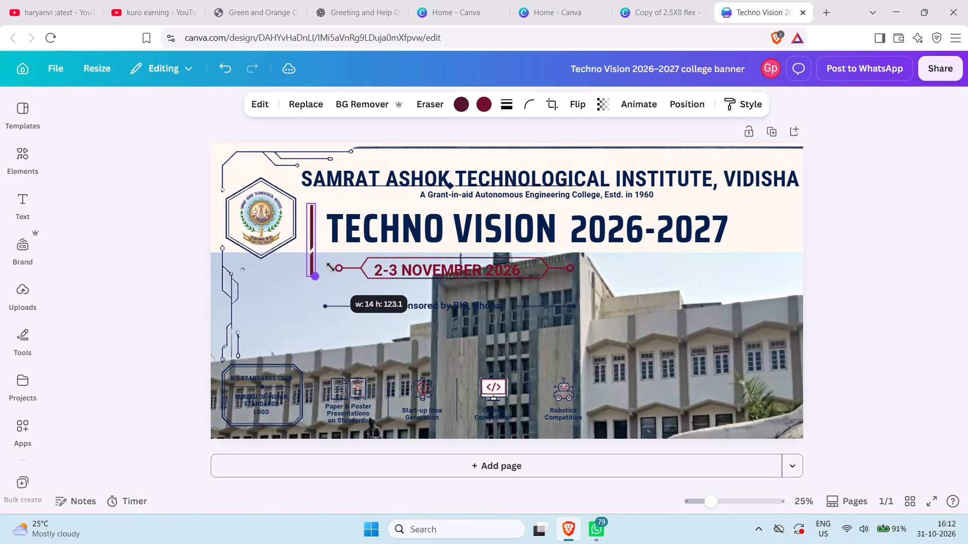
drag(331, 267, 331, 272)
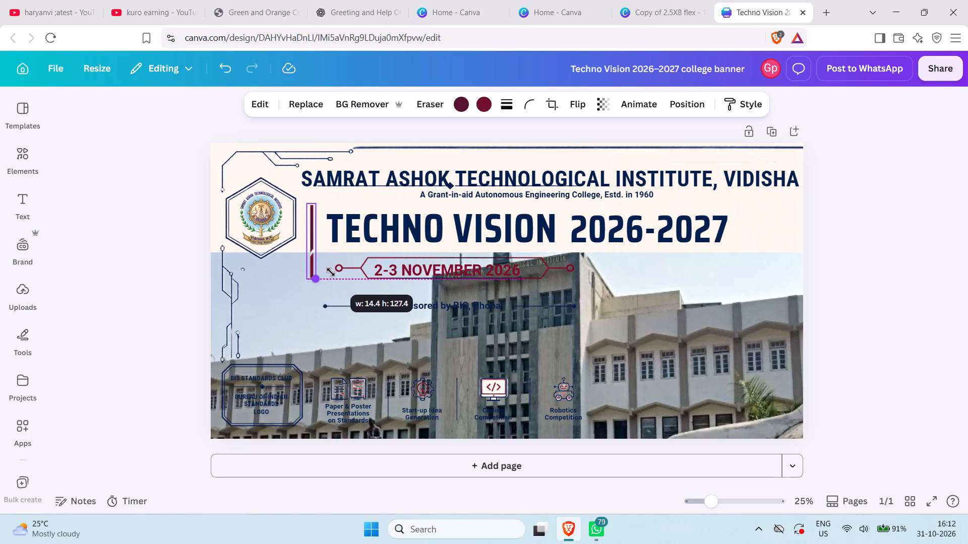
drag(331, 272, 330, 278)
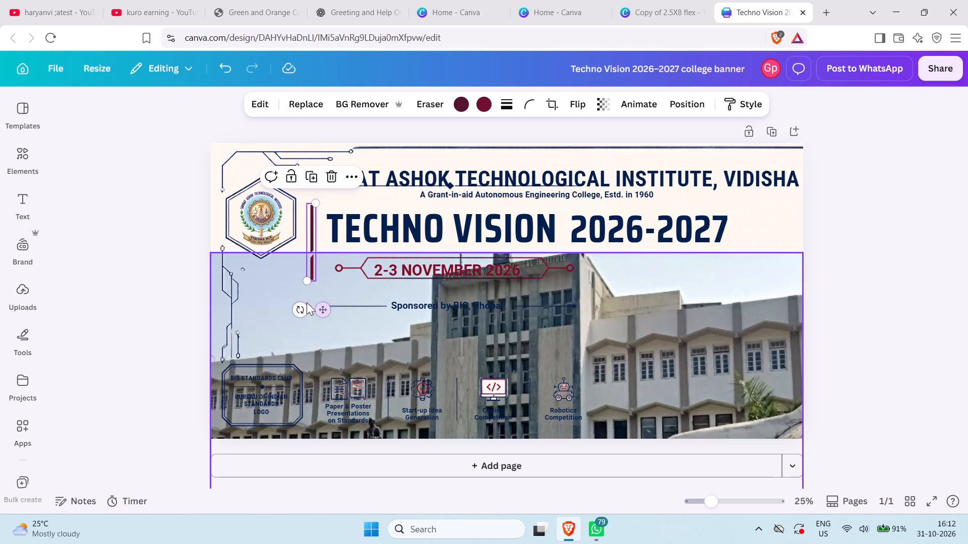
click(287, 280)
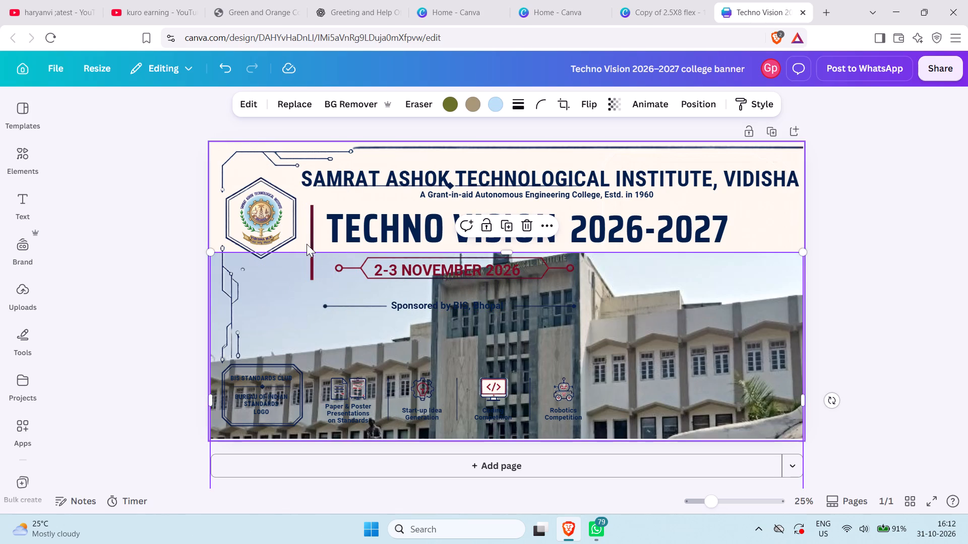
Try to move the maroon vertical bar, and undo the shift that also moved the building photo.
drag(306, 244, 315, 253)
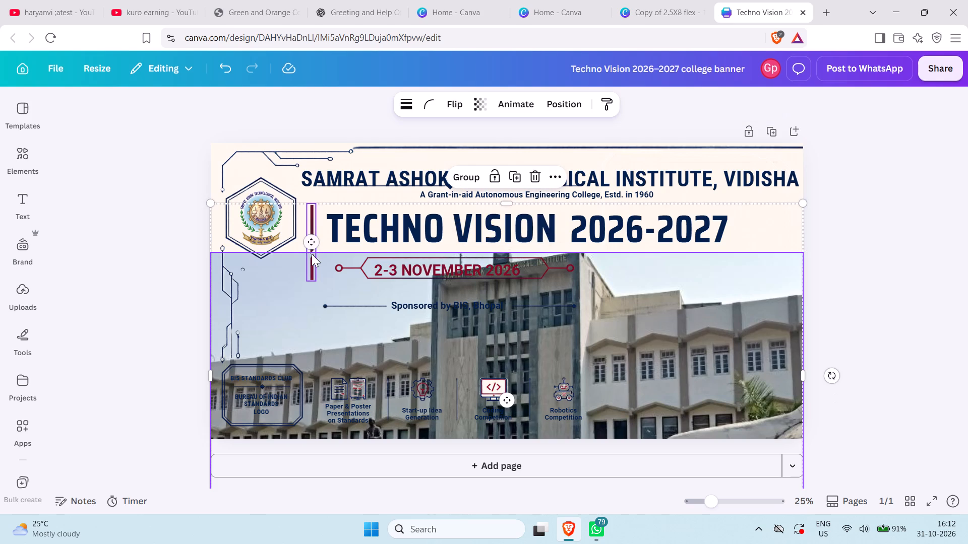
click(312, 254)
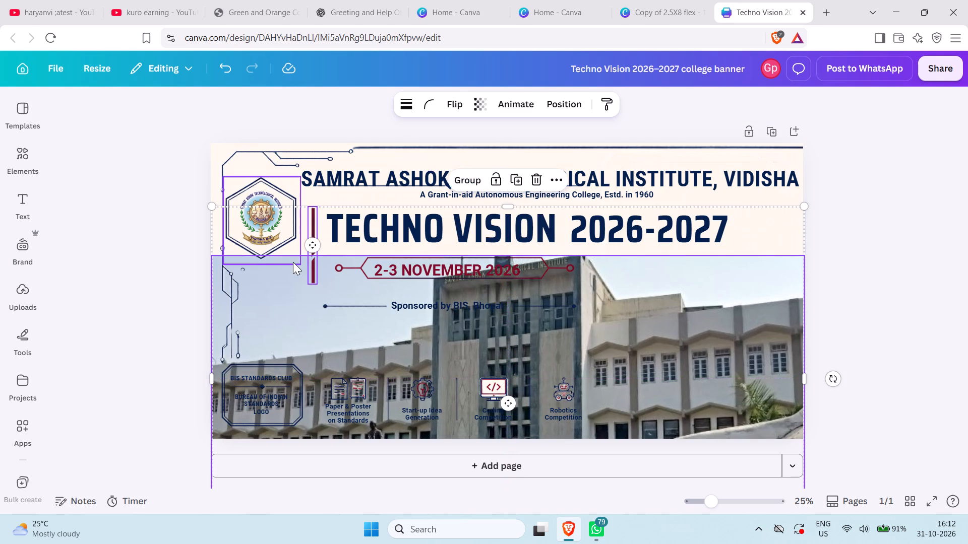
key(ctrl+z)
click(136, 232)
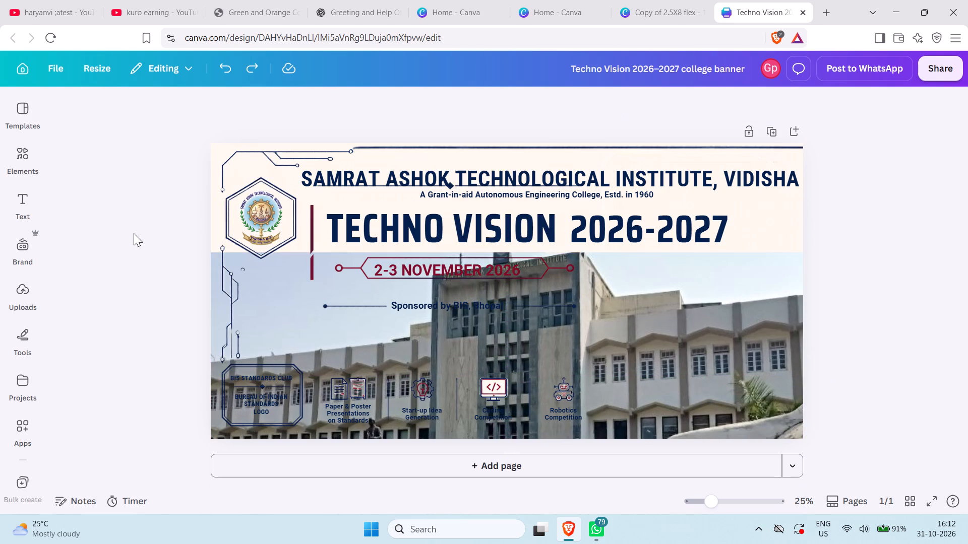
Widen the maroon bar slightly, move it closer to the TECHNO VISION heading, and shorten it to end near the date frame's bottom.
click(312, 236)
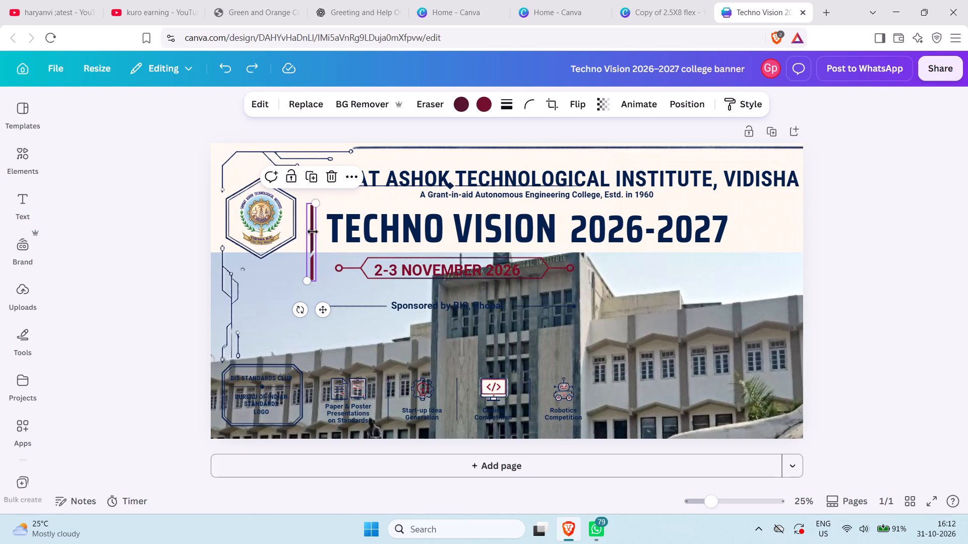
drag(313, 232, 317, 240)
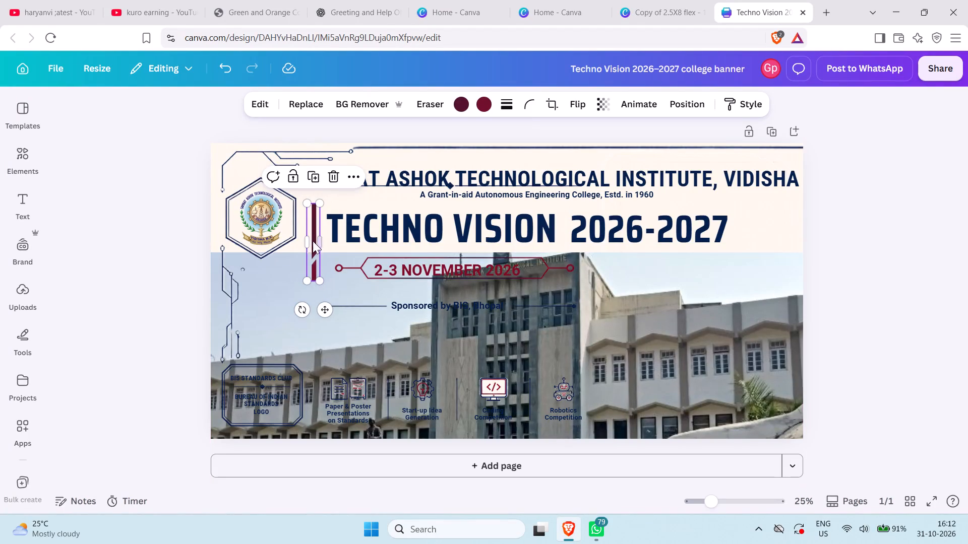
click(281, 297)
drag(318, 237, 321, 244)
click(179, 230)
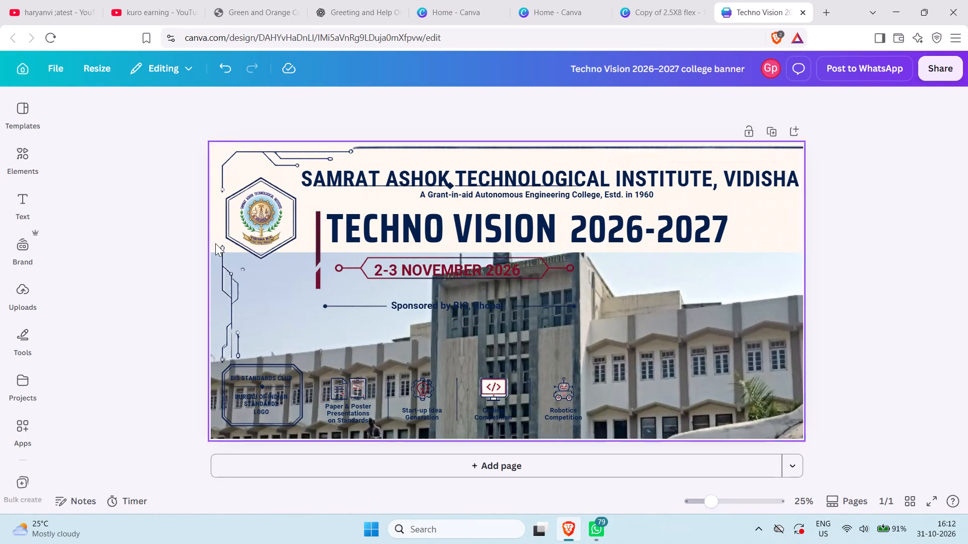
click(318, 273)
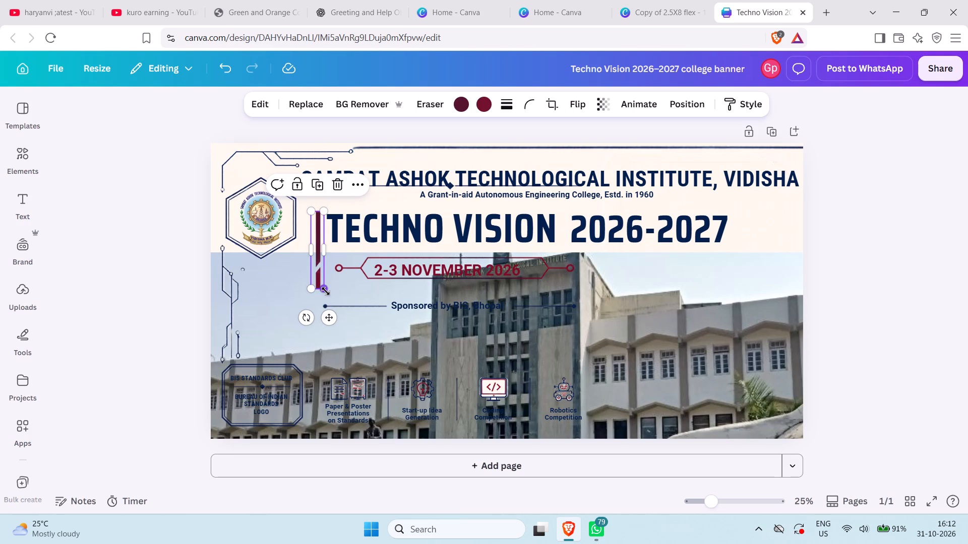
drag(326, 291, 326, 285)
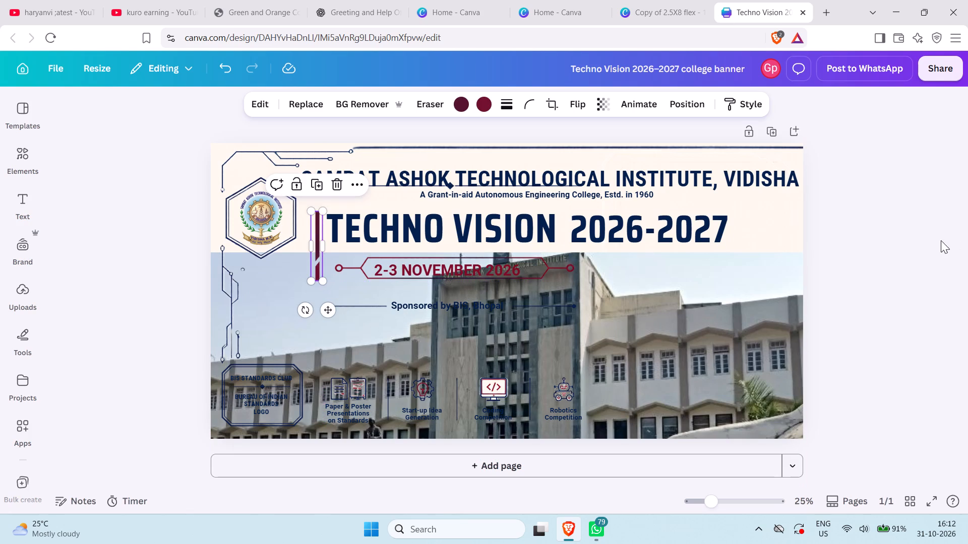
click(893, 244)
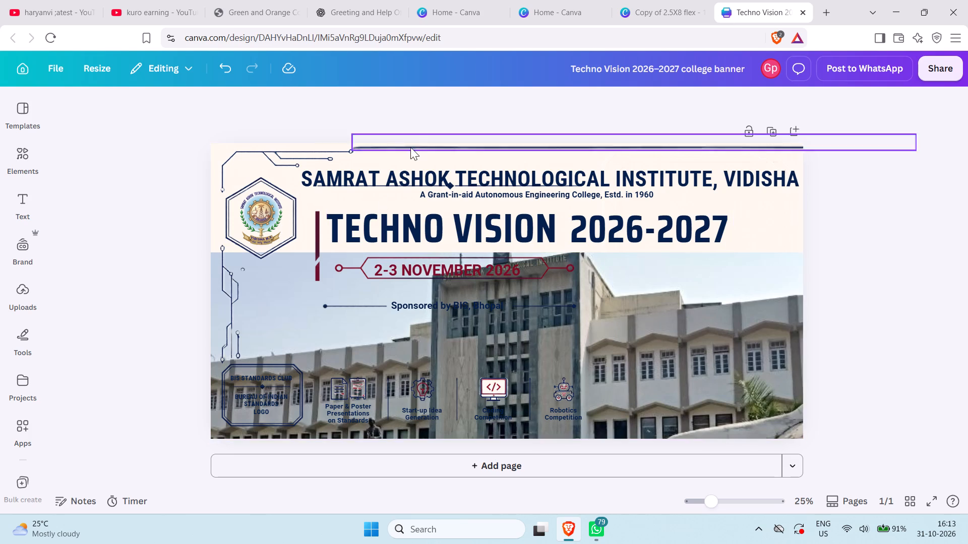
Delete the navy horizontal line with the diamond that crosses the institute name.
click(446, 171)
click(497, 178)
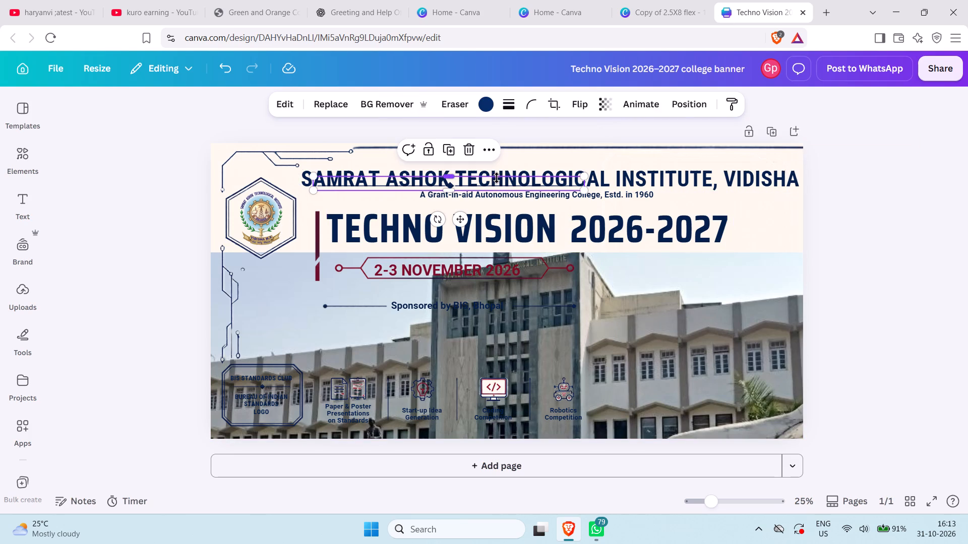
click(469, 149)
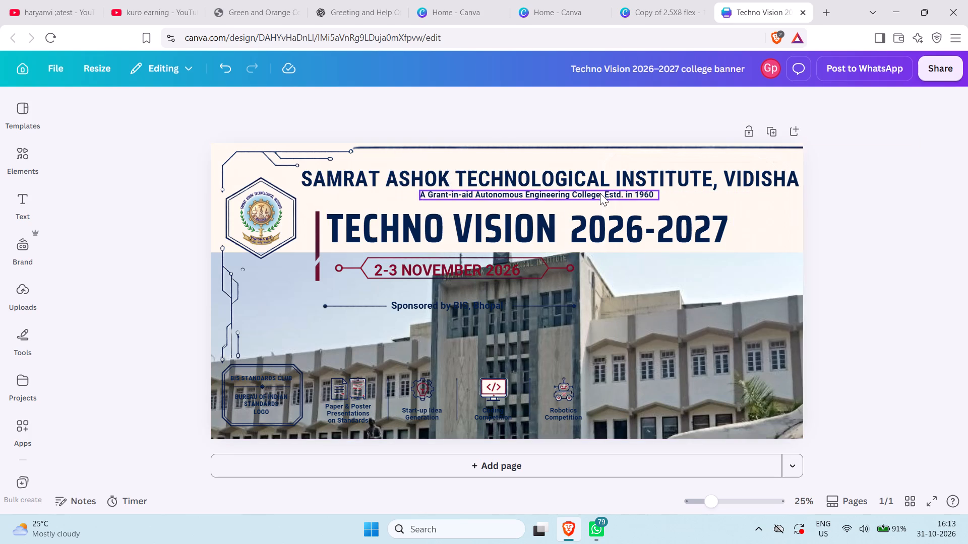
click(875, 207)
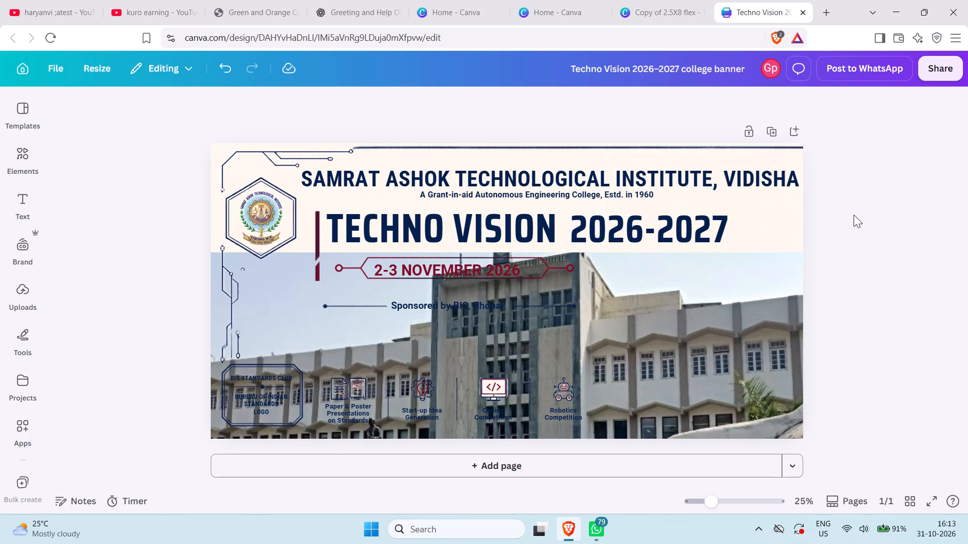
Delete the two placeholder texts and the small diamond divider from the navy octagonal frame at the design's lower-left corner.
click(286, 404)
click(281, 365)
click(266, 376)
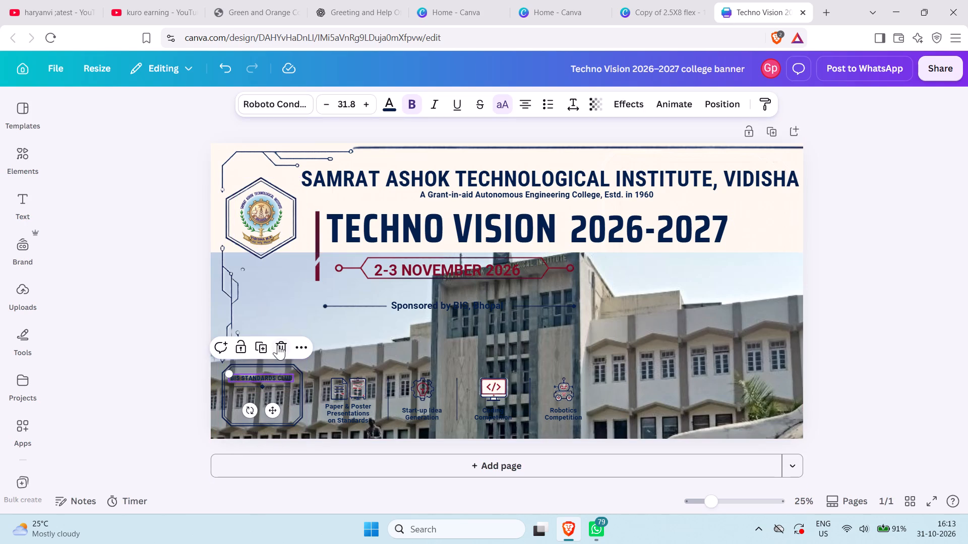
click(279, 346)
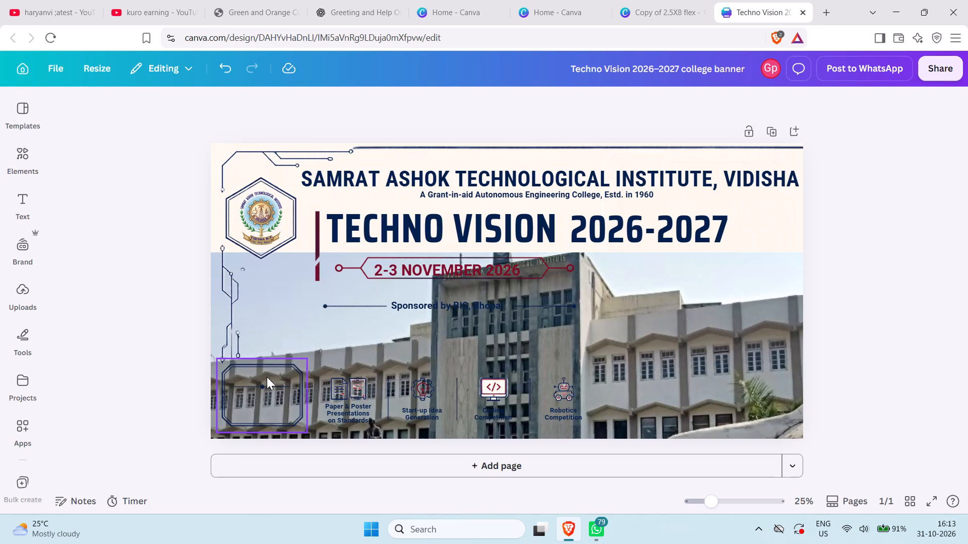
click(267, 381)
click(284, 352)
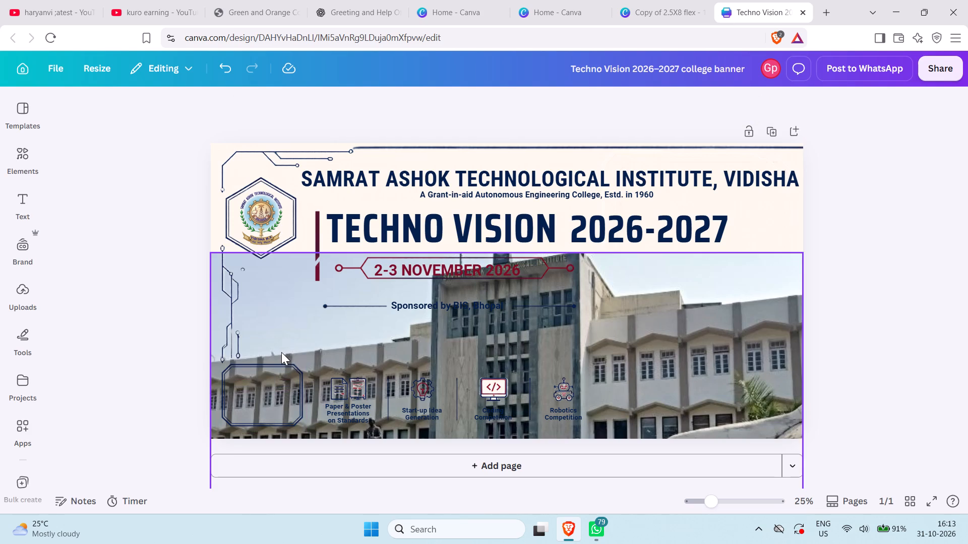
Paste the round Standards Club, Bureau of Indian Standards logo, enlarge it, and position it inside the navy octagonal frame.
key(ctrl+v)
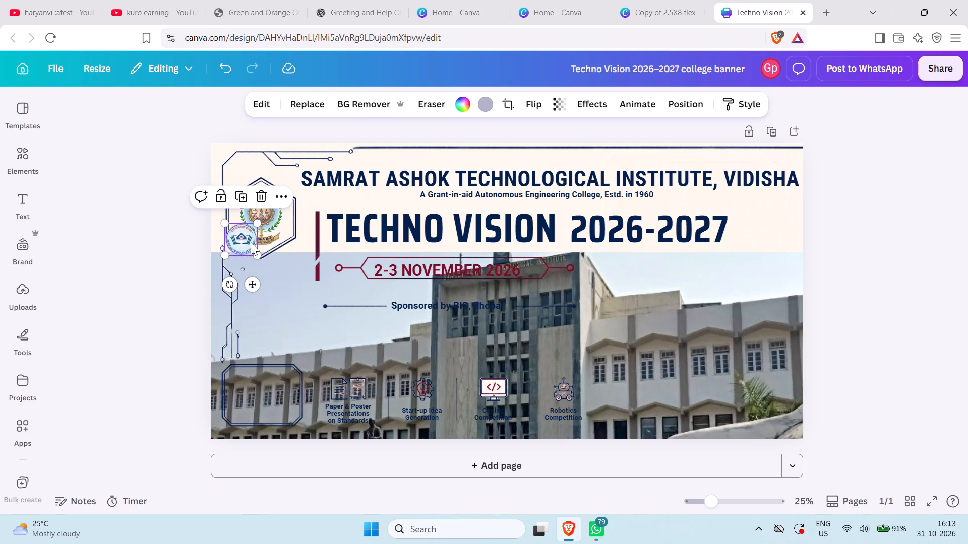
drag(245, 244, 263, 399)
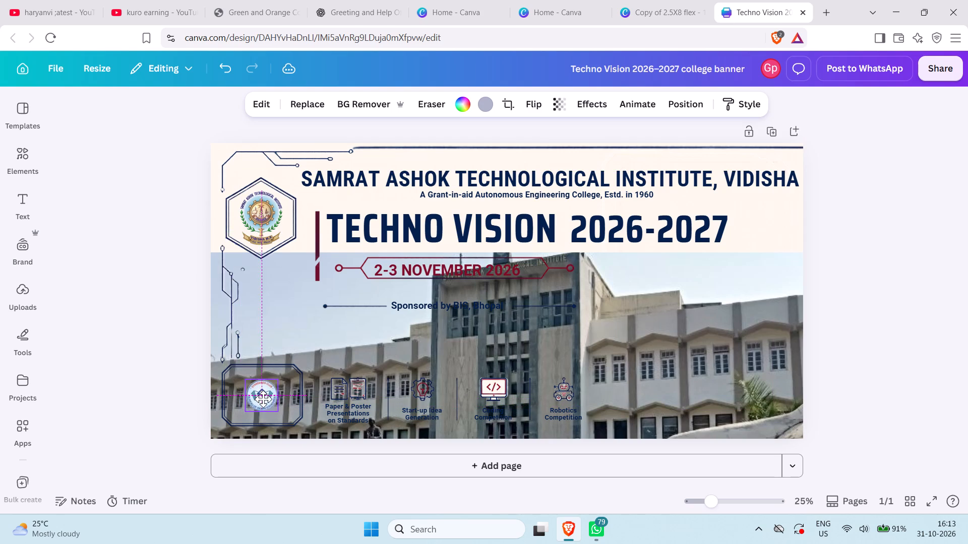
drag(263, 399, 265, 399)
drag(278, 405, 283, 407)
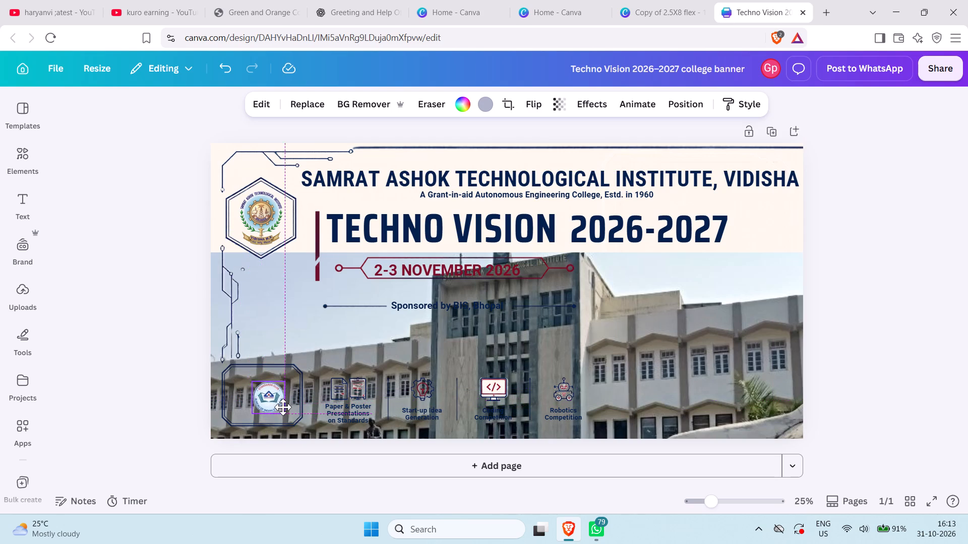
drag(283, 407, 281, 399)
drag(284, 404, 300, 413)
drag(249, 414, 238, 416)
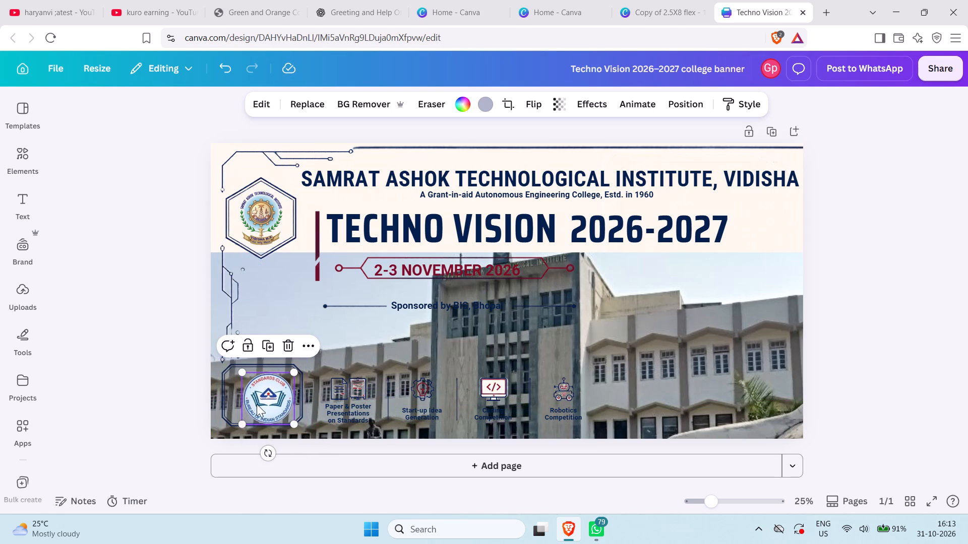
drag(262, 401, 257, 394)
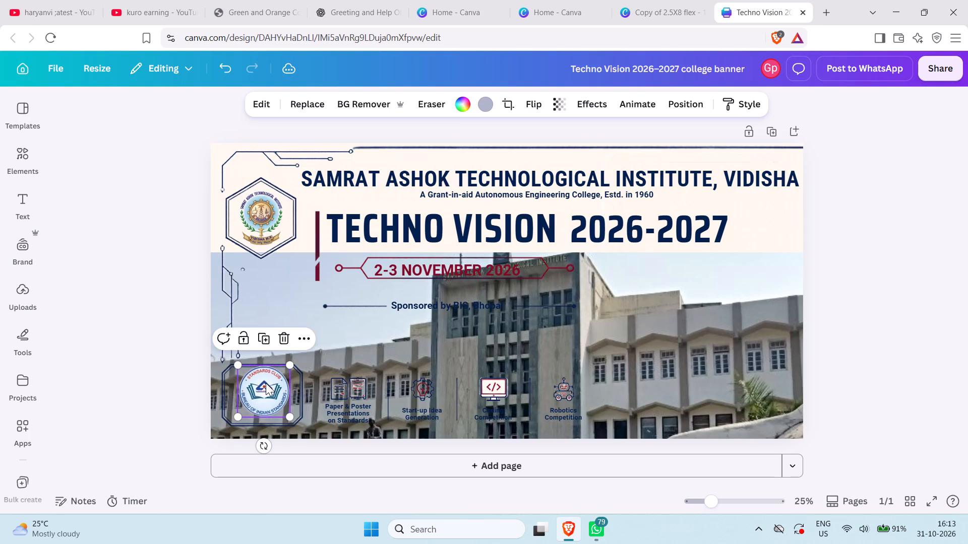
click(335, 342)
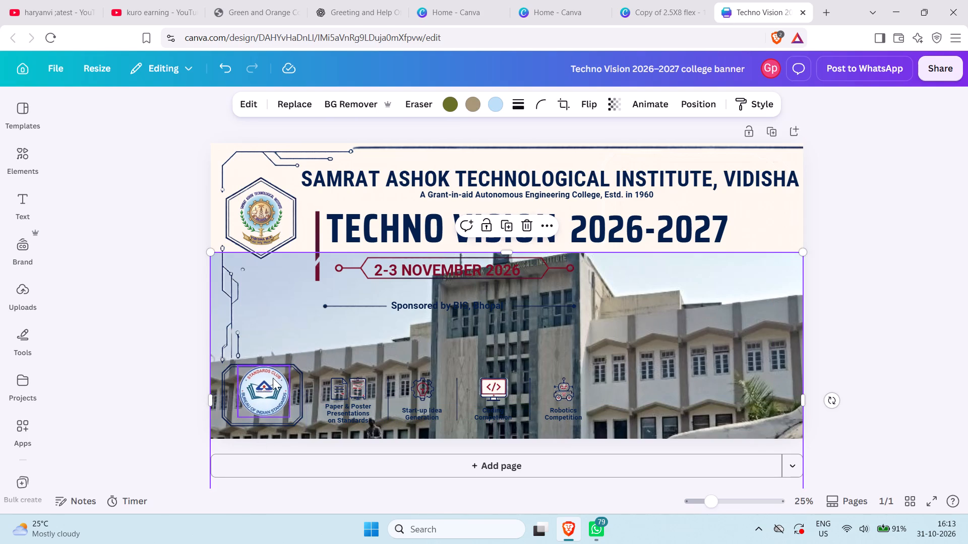
click(270, 379)
click(343, 341)
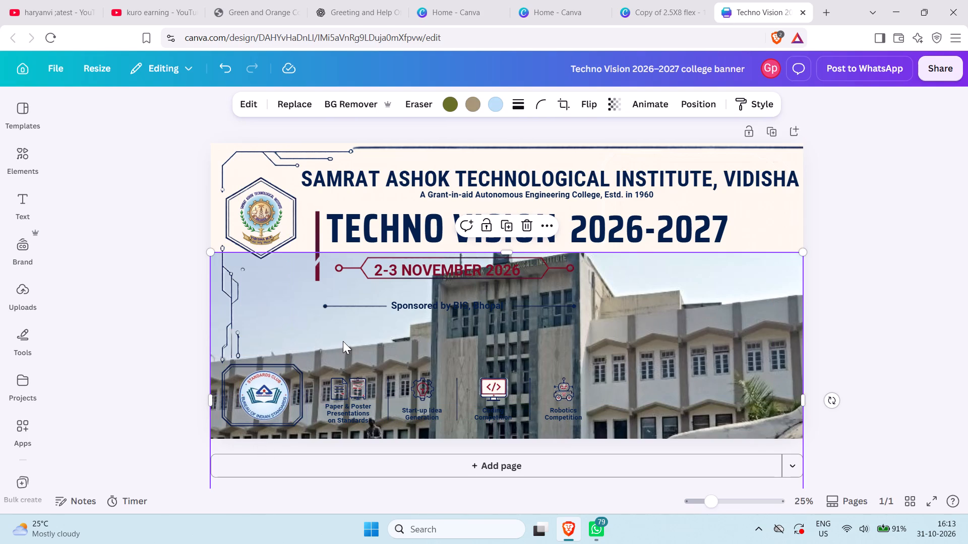
click(300, 370)
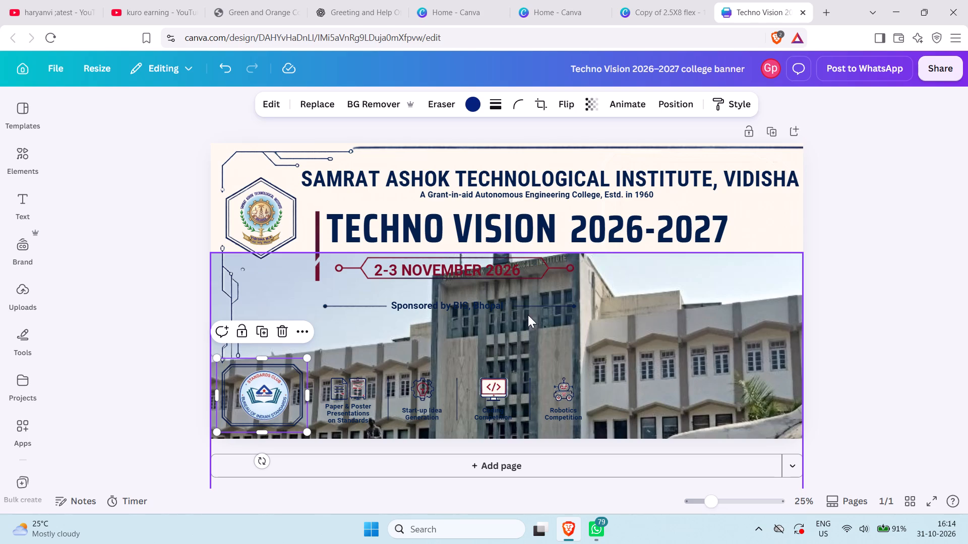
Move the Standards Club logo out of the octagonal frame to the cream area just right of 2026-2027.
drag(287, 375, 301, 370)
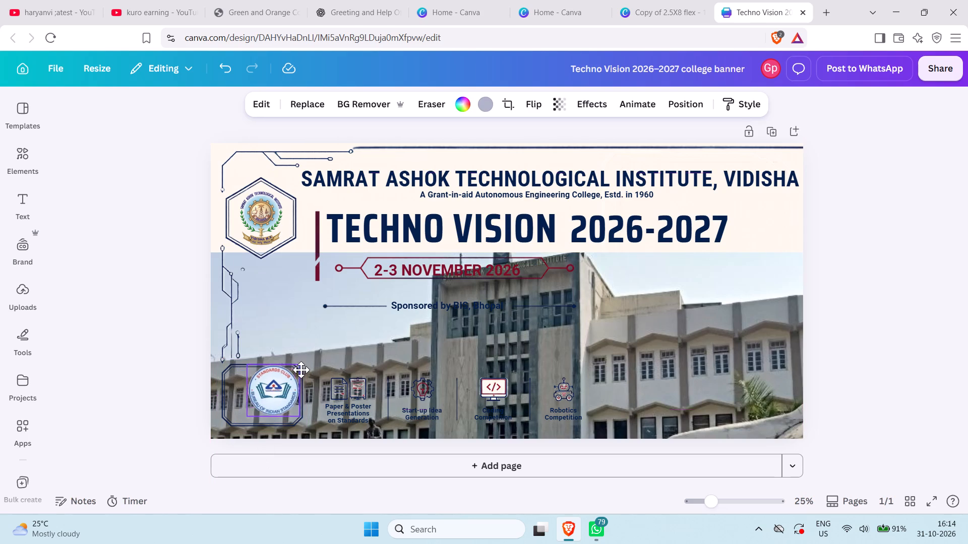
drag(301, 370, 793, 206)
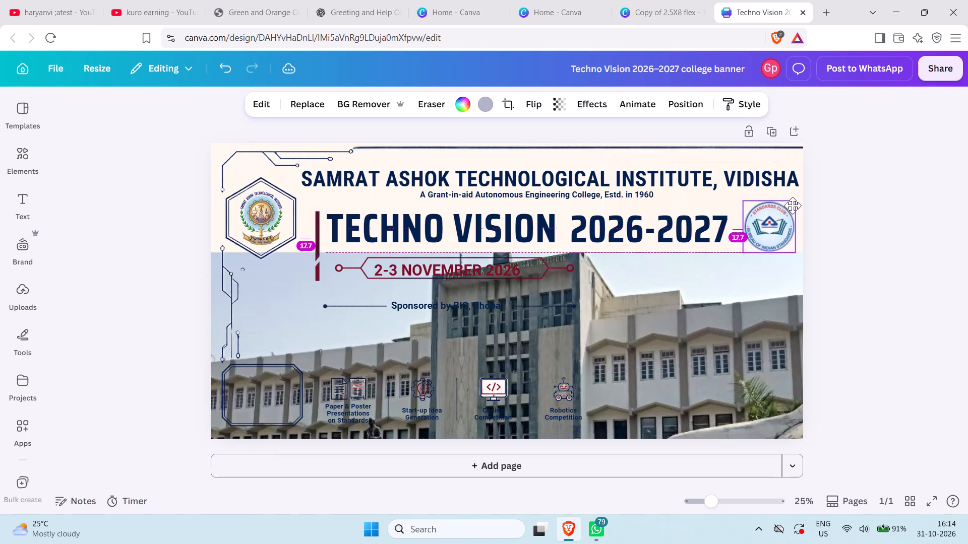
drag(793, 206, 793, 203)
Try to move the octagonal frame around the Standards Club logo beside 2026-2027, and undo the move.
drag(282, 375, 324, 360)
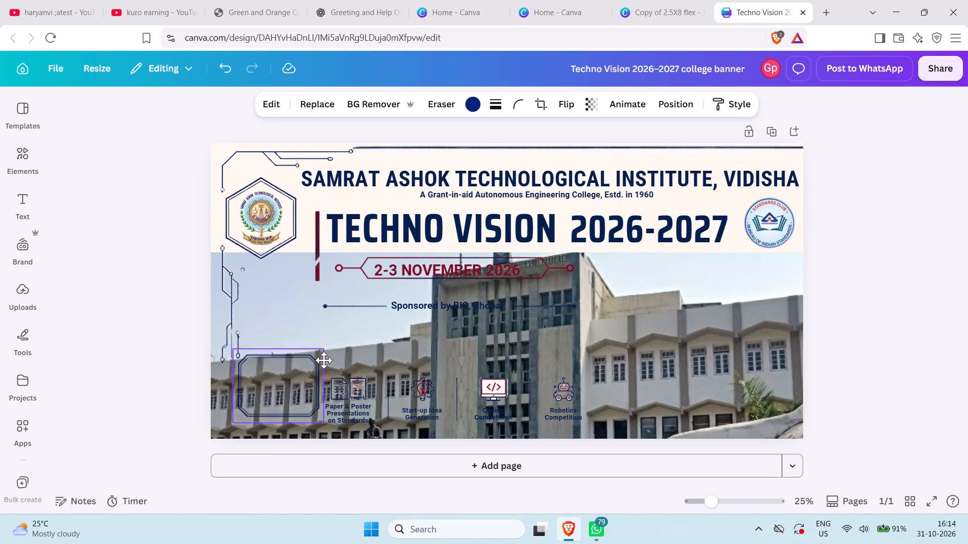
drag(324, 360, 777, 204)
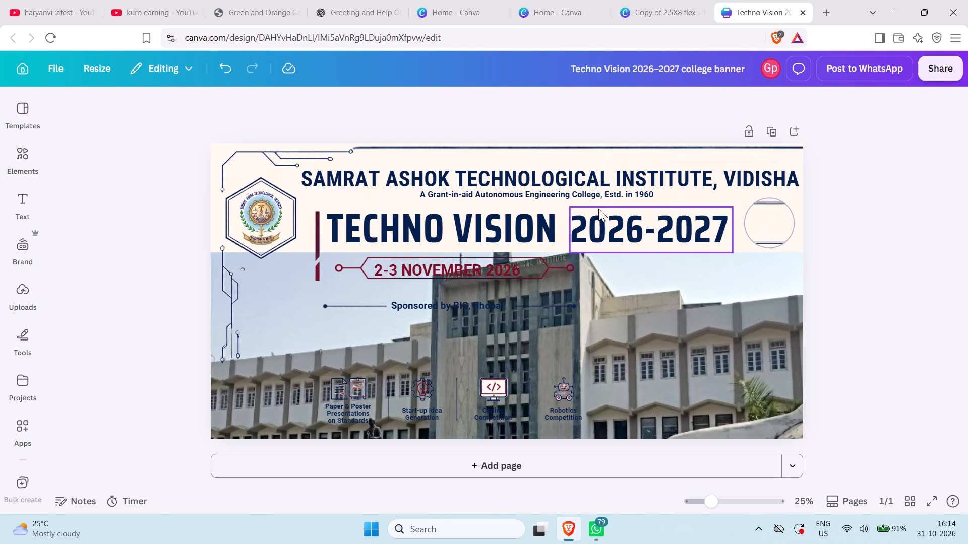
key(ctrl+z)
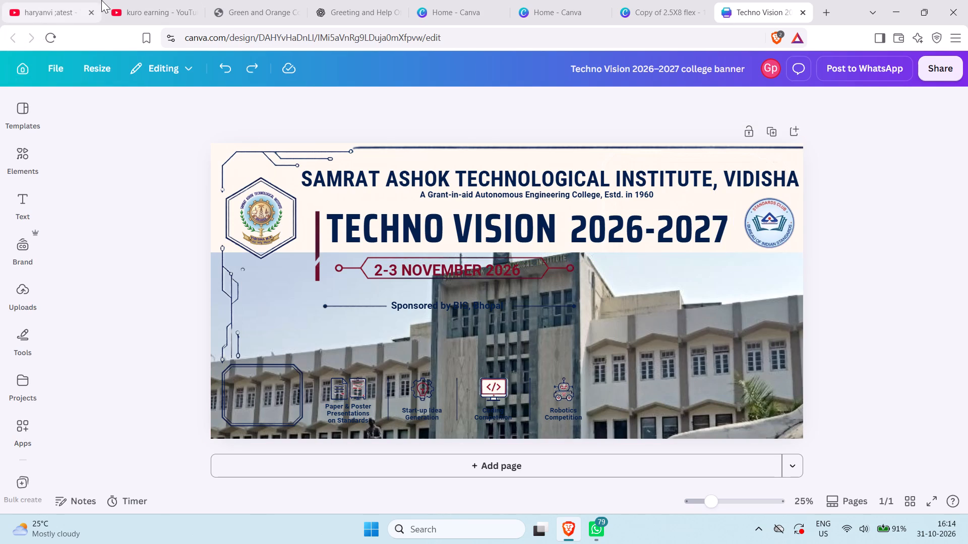
Move the octagonal frame slightly up and right over the photo and shrink it a little.
drag(280, 362, 301, 347)
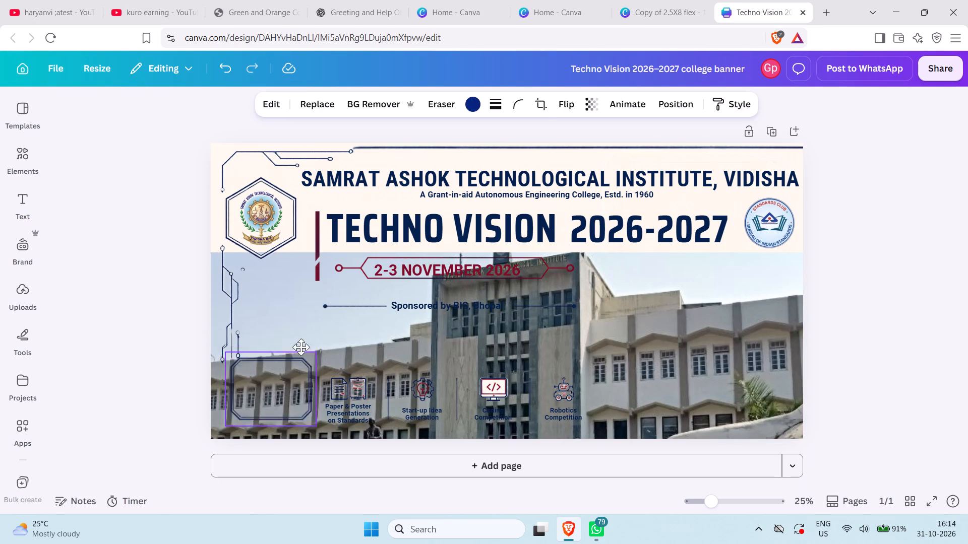
drag(301, 347, 320, 331)
drag(349, 403, 343, 387)
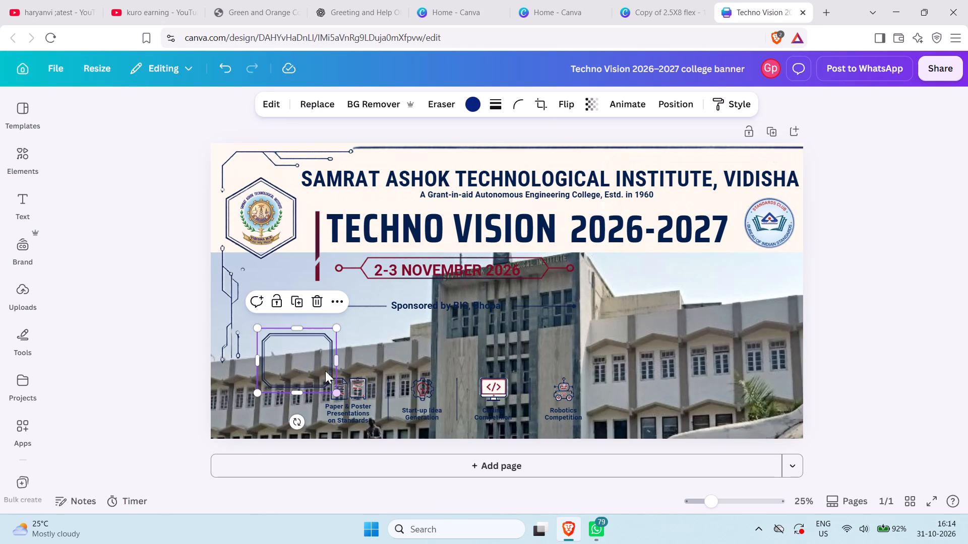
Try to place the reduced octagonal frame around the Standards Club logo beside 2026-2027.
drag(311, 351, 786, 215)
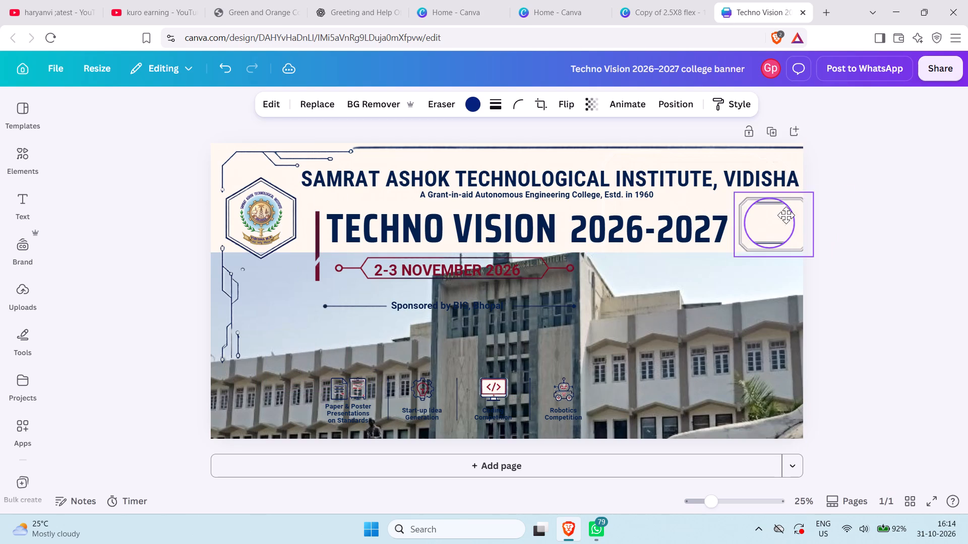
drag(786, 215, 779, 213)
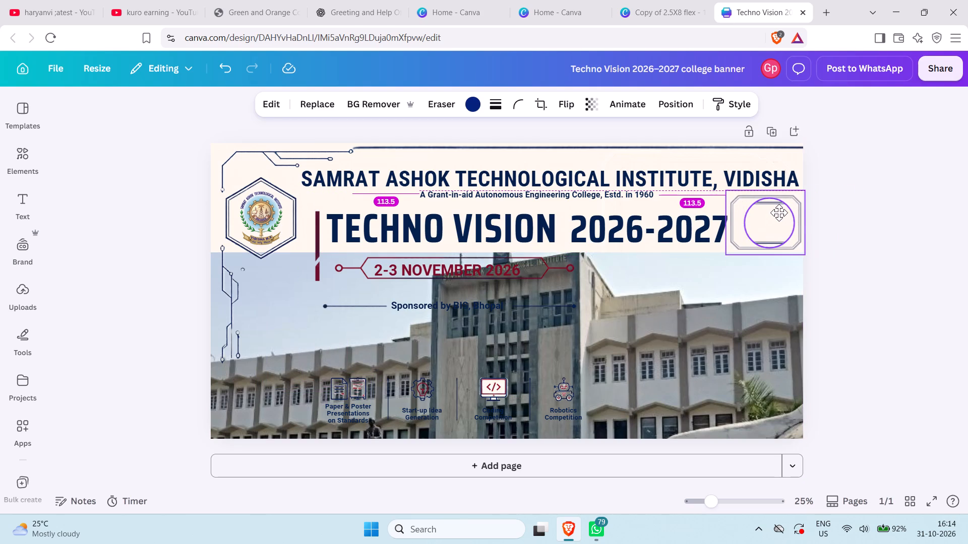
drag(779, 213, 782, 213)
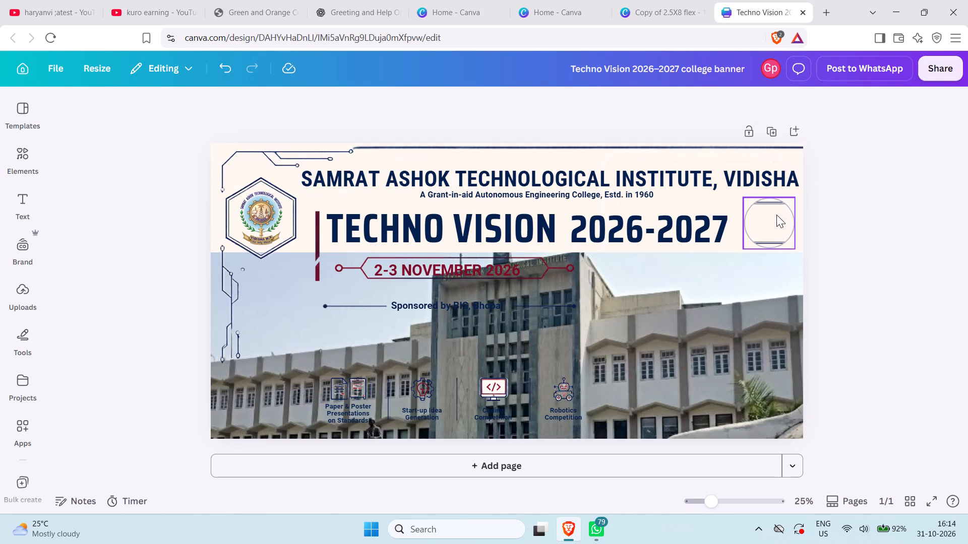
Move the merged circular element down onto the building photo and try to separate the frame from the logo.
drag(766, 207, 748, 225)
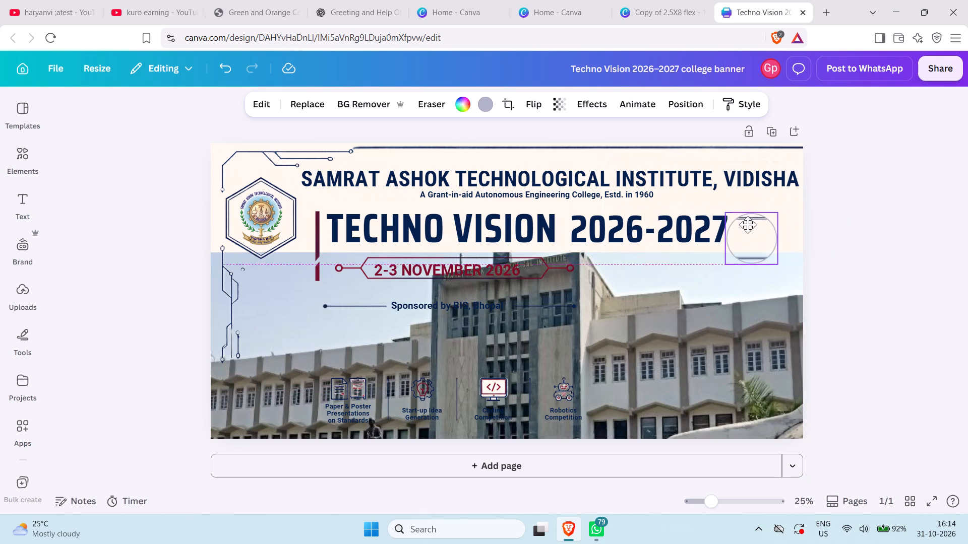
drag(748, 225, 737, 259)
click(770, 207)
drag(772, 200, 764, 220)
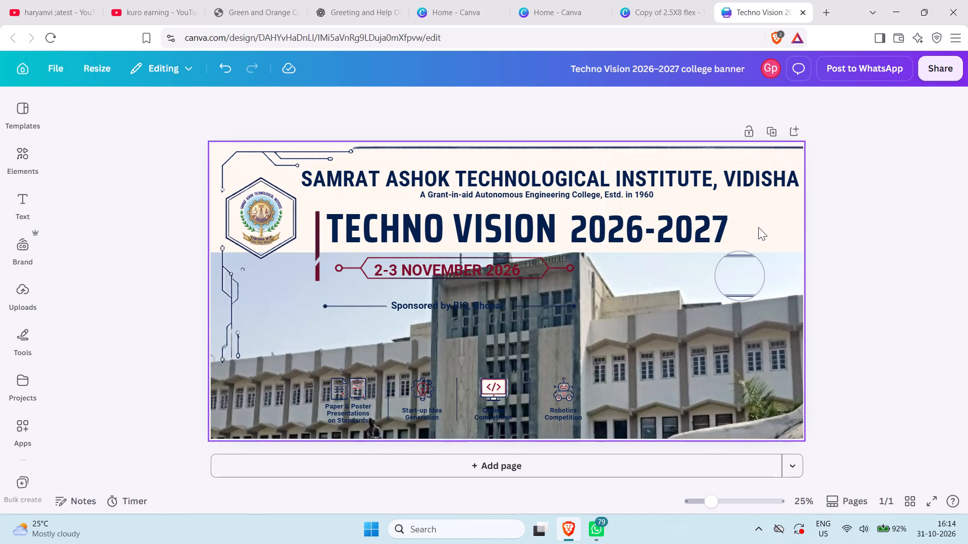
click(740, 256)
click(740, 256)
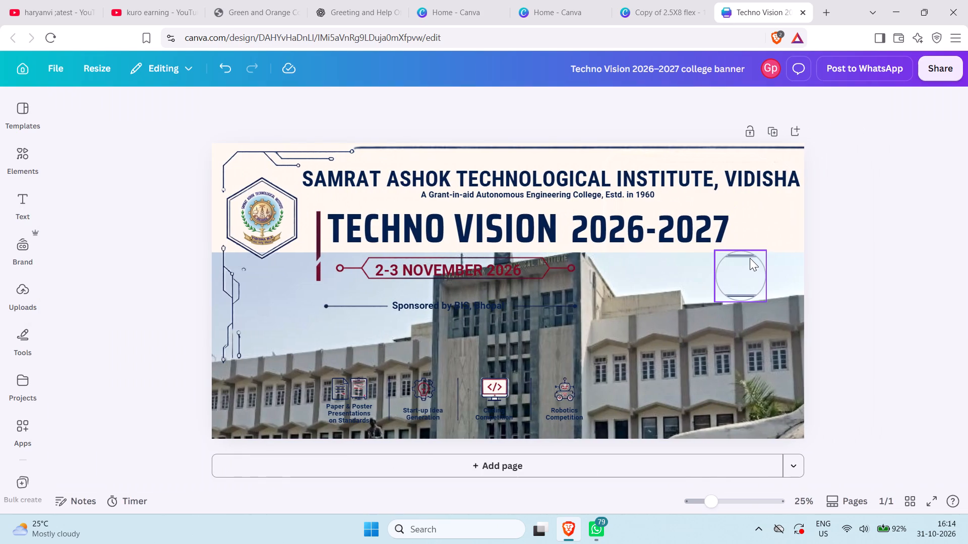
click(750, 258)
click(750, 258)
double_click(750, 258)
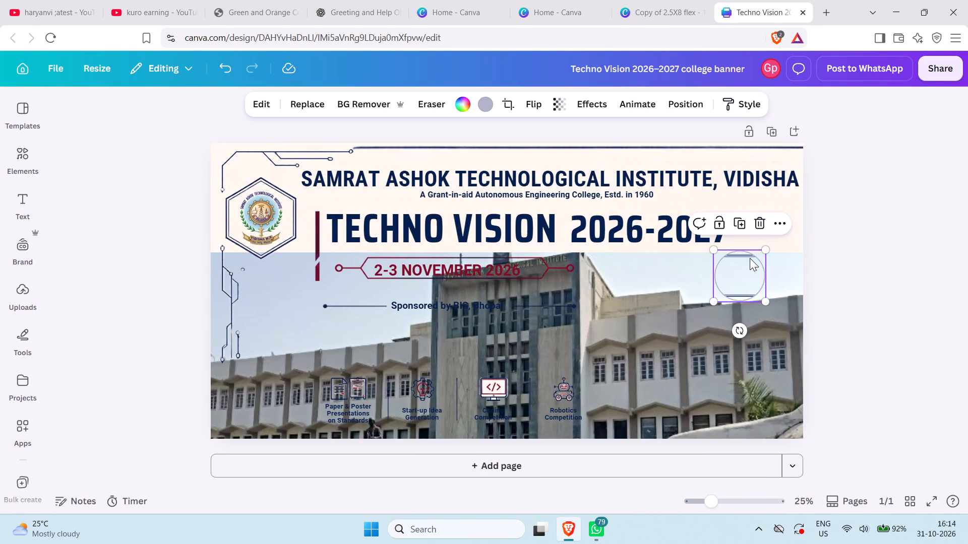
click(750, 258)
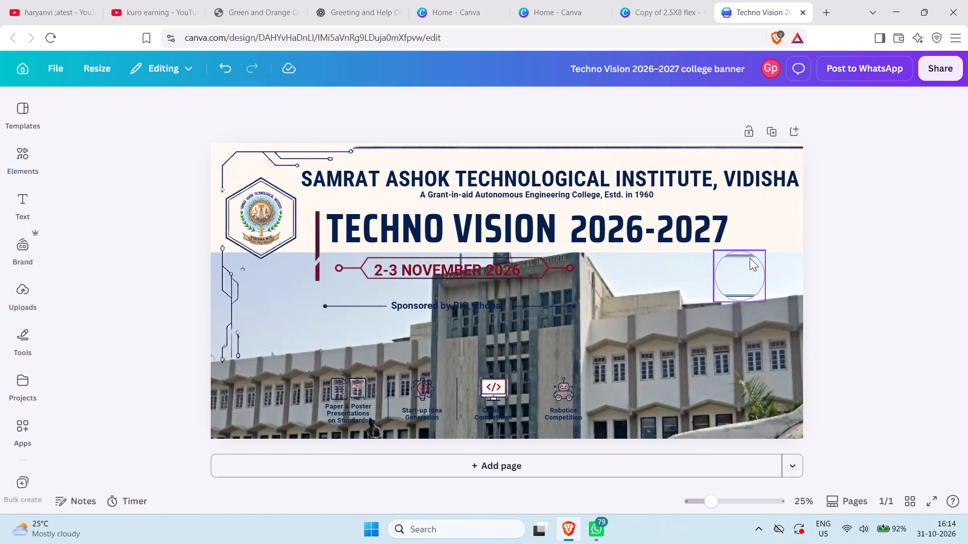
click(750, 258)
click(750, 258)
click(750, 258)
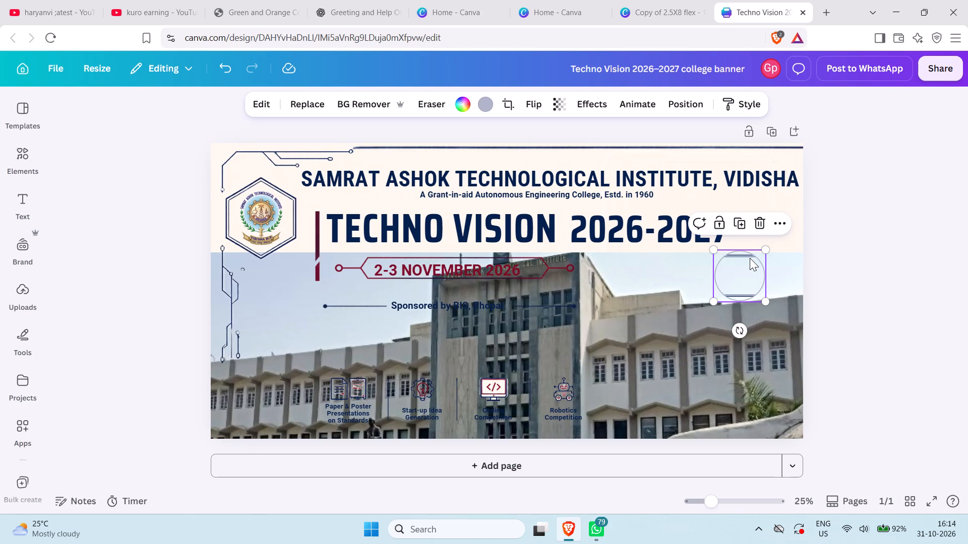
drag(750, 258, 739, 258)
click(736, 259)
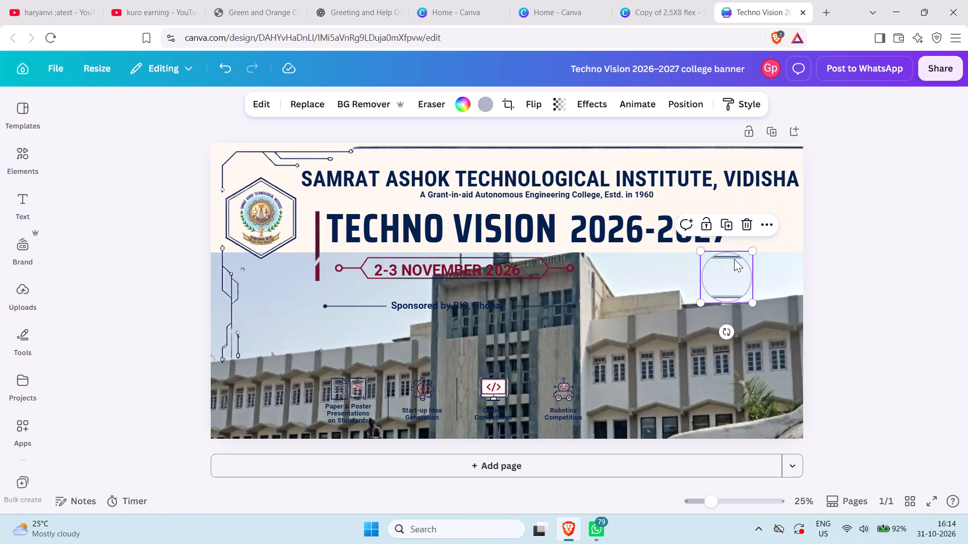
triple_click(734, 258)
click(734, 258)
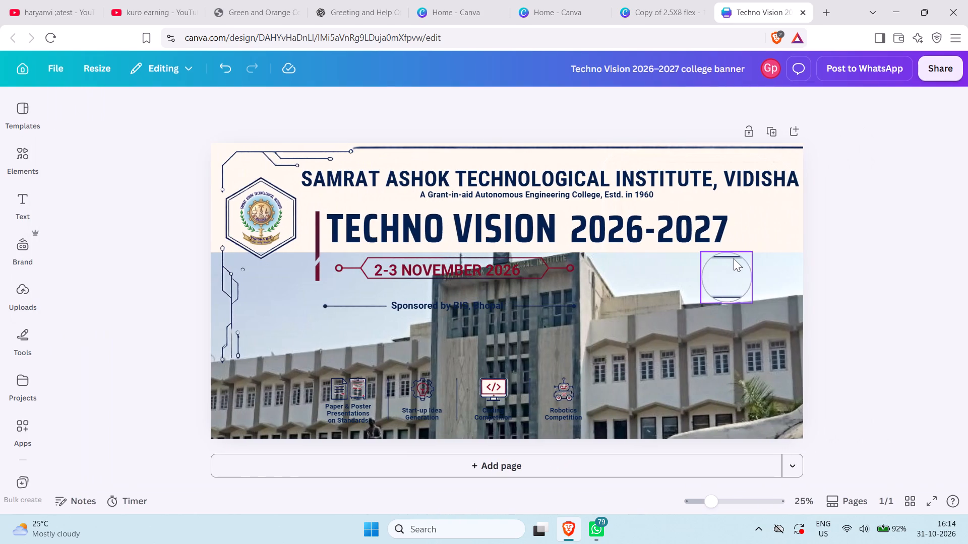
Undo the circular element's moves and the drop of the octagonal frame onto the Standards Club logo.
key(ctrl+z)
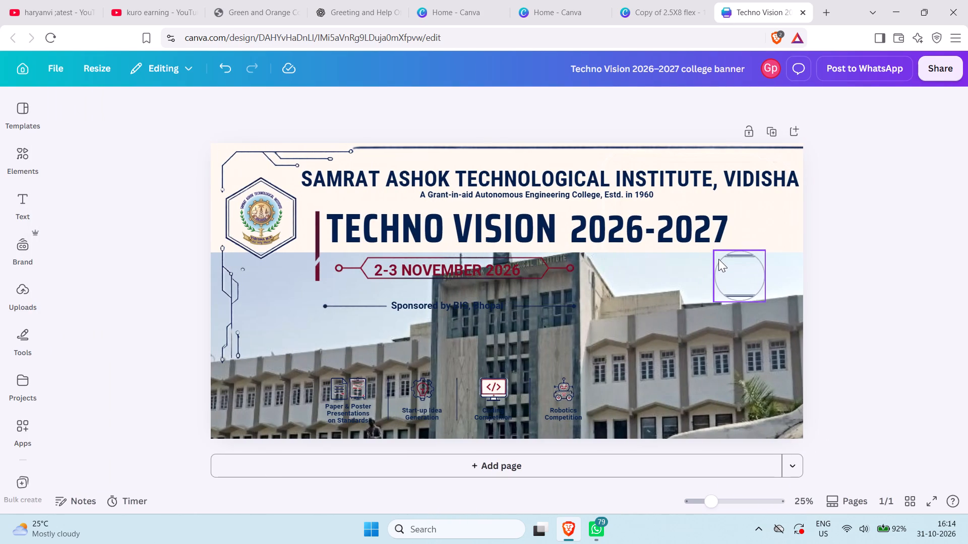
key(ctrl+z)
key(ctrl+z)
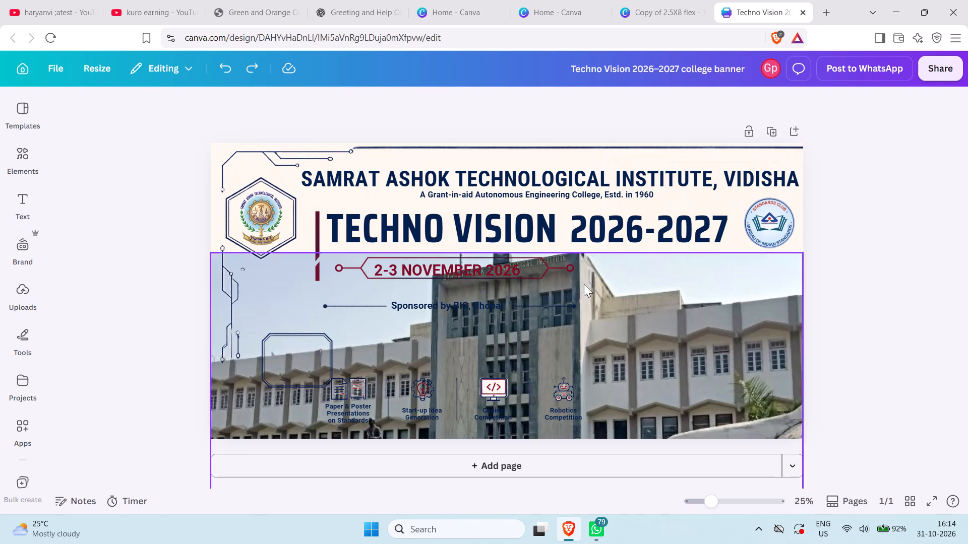
Move the Standards Club logo down onto the building photo below 2026-2027, clear of the cream header area.
drag(784, 230, 735, 318)
Move the empty octagonal frame into the header area immediately right of 2026-2027, close to the design's right edge.
drag(316, 355, 562, 308)
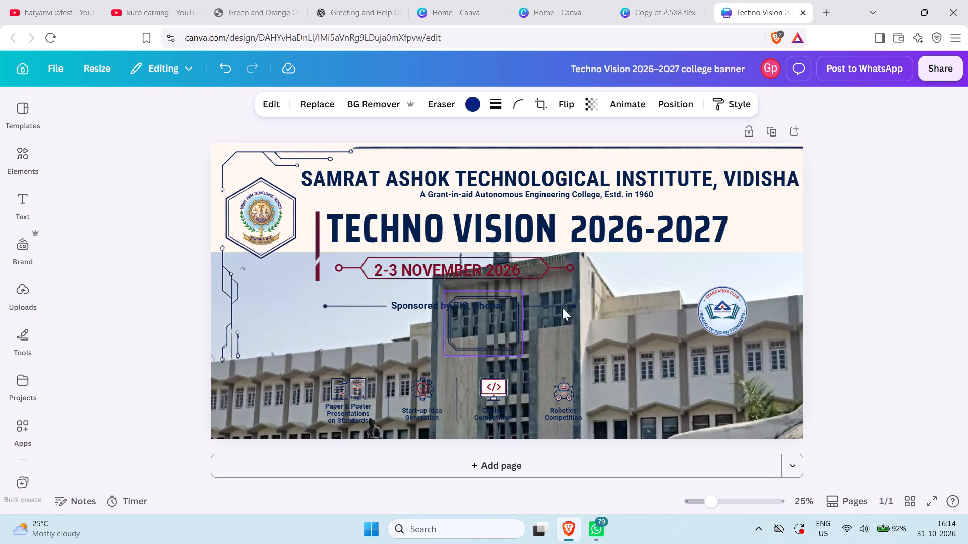
drag(562, 308, 781, 218)
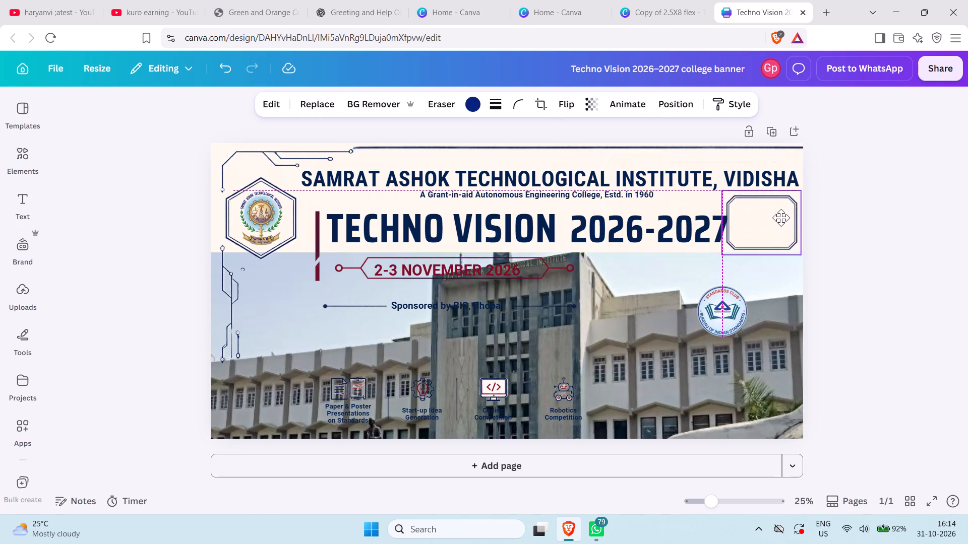
drag(781, 218, 785, 221)
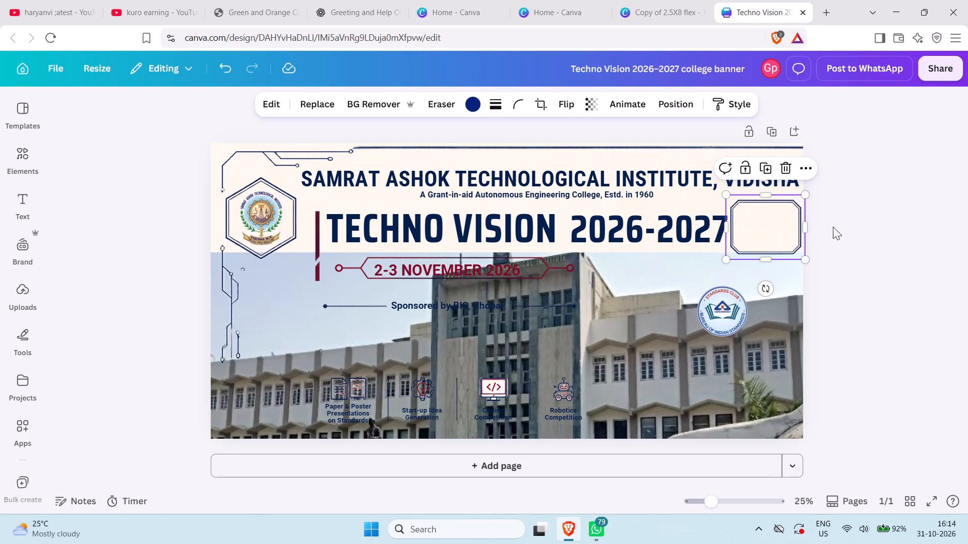
click(834, 227)
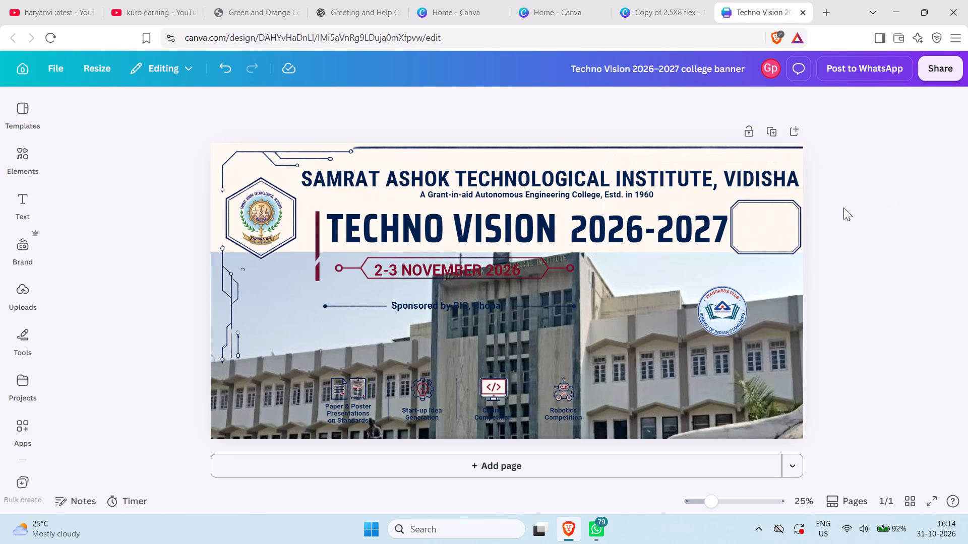
Shrink the Standards Club logo to about 81 px wide and centre it inside the octagonal frame beside 2026-2027.
click(772, 219)
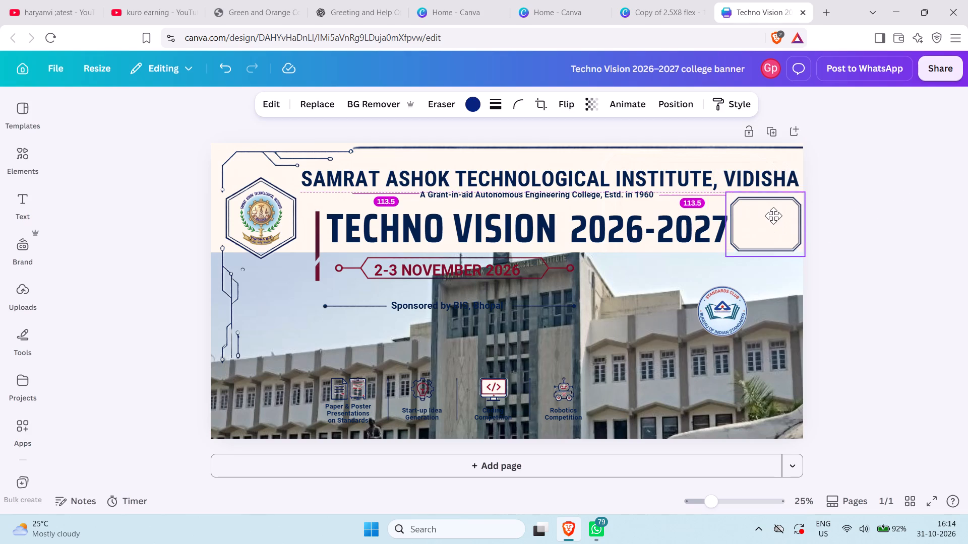
click(894, 211)
drag(728, 300, 750, 274)
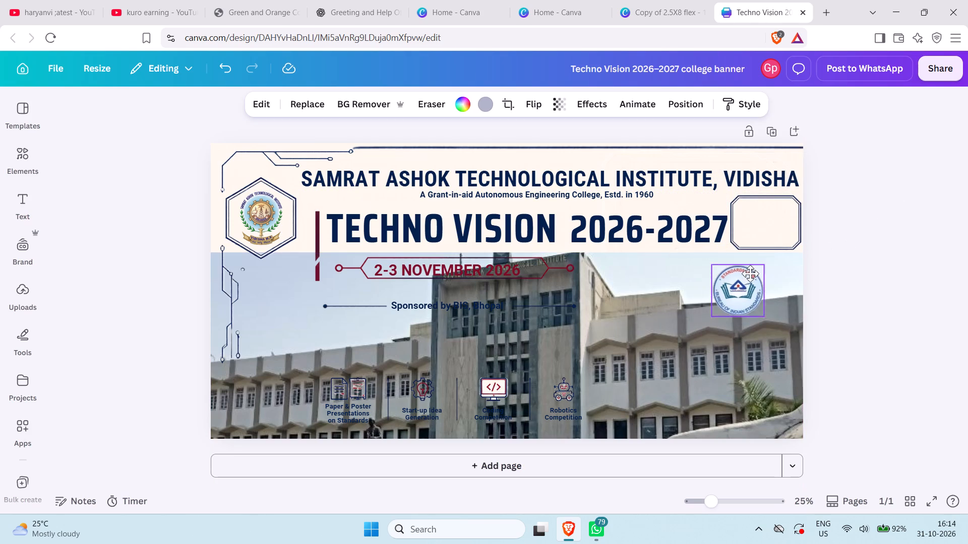
drag(750, 274, 770, 212)
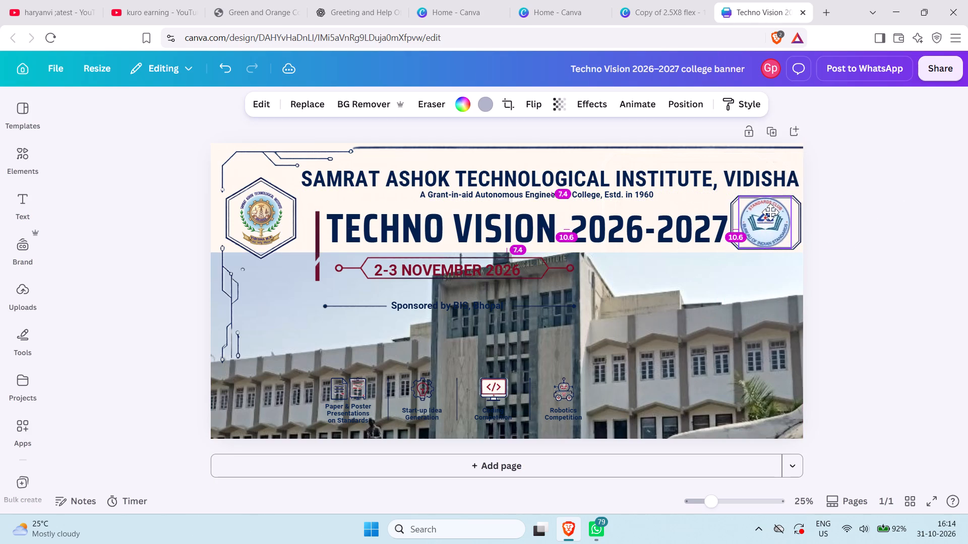
drag(770, 212, 730, 290)
drag(748, 323, 746, 316)
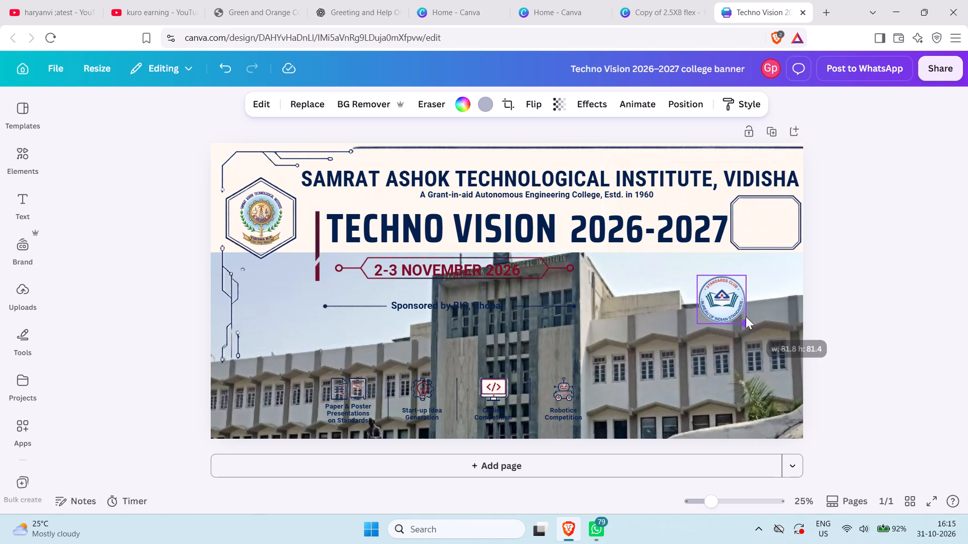
drag(746, 316, 745, 316)
drag(725, 300, 772, 224)
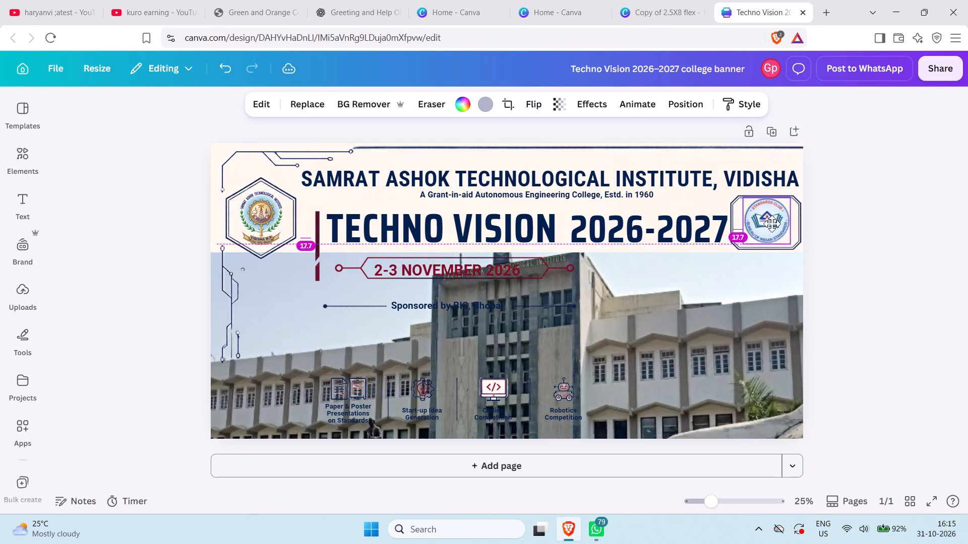
drag(772, 224, 773, 224)
click(843, 218)
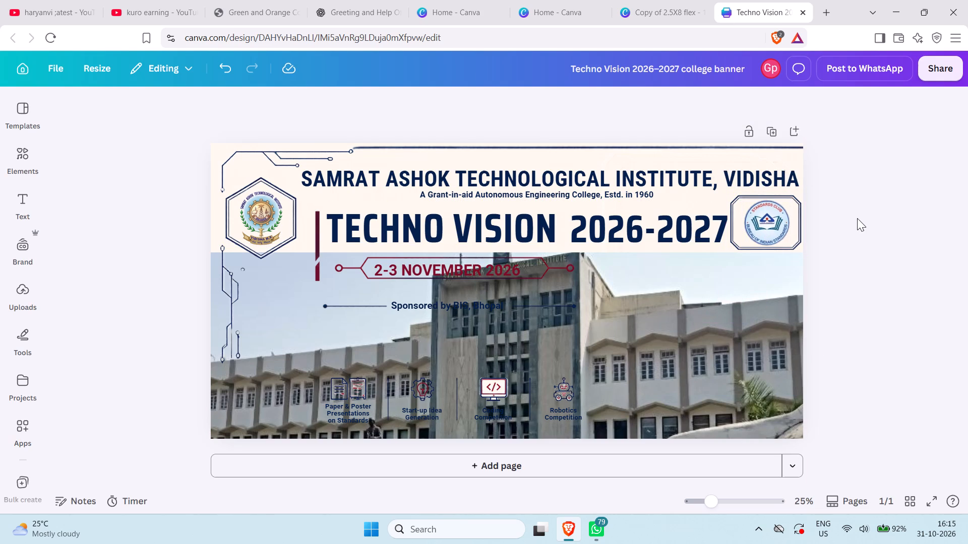
click(776, 213)
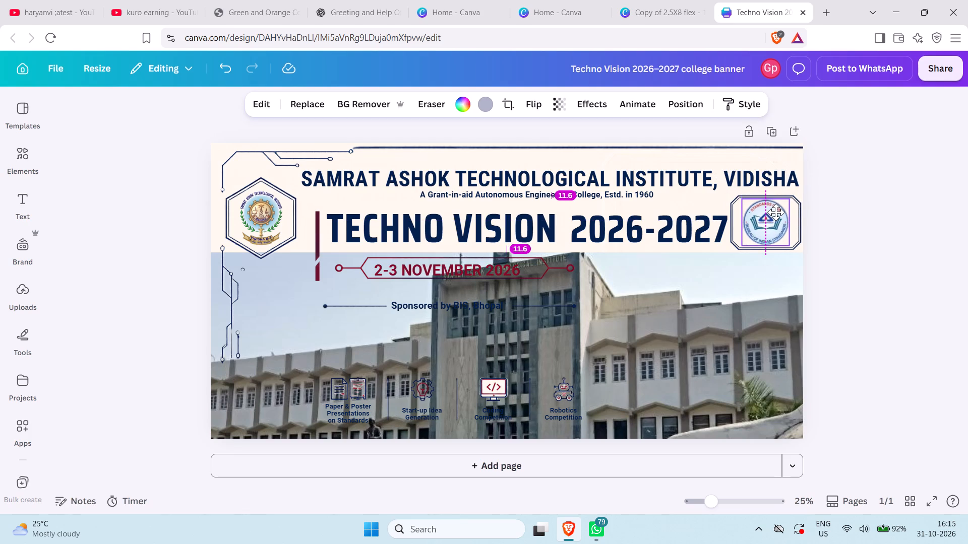
click(841, 214)
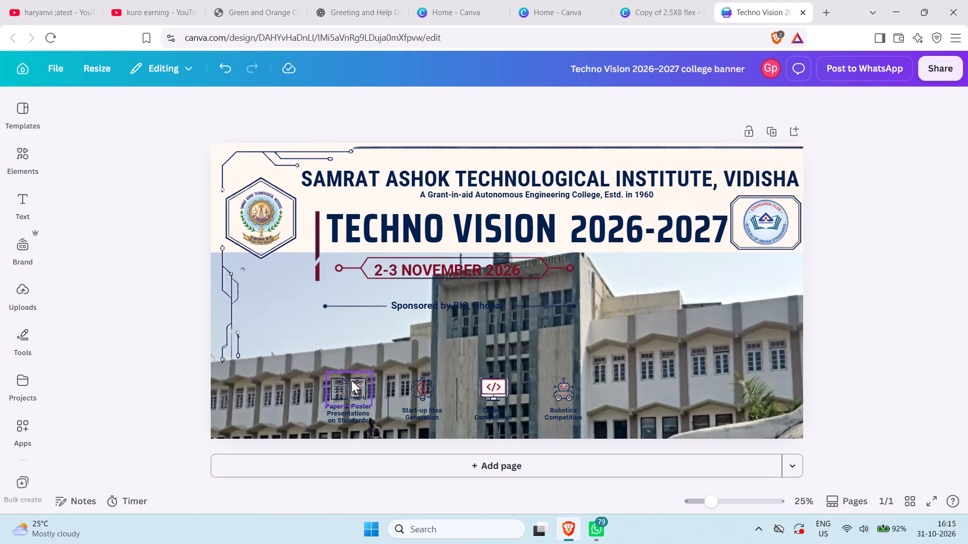
Remove the bold from the Paper & Poster Presentations on Standards label and set its text colour to white.
click(353, 415)
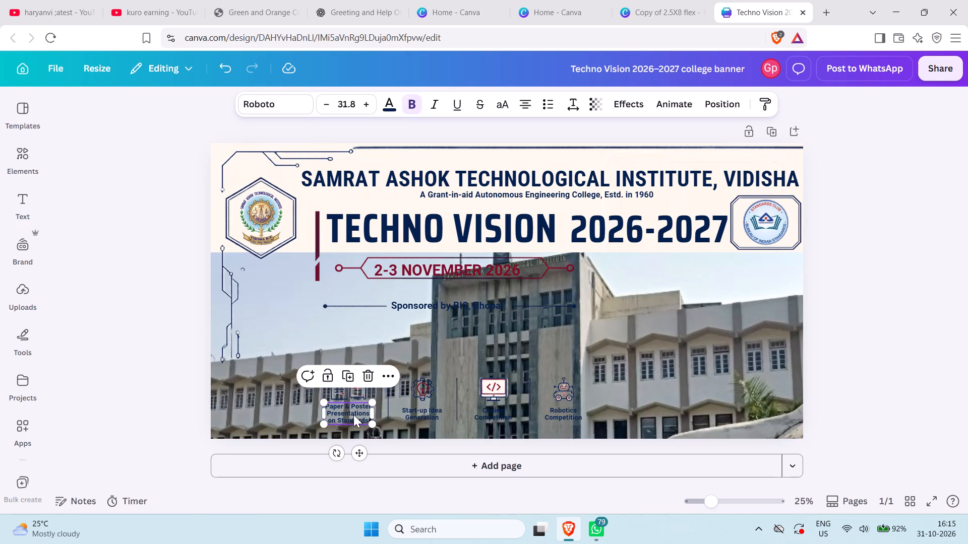
click(406, 104)
click(385, 100)
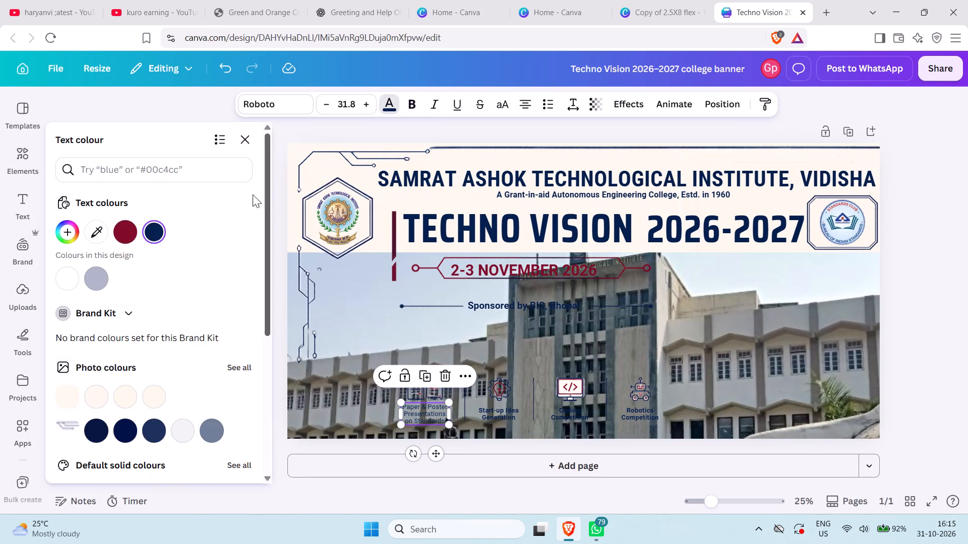
scroll(136, 230, down, 5)
click(243, 253)
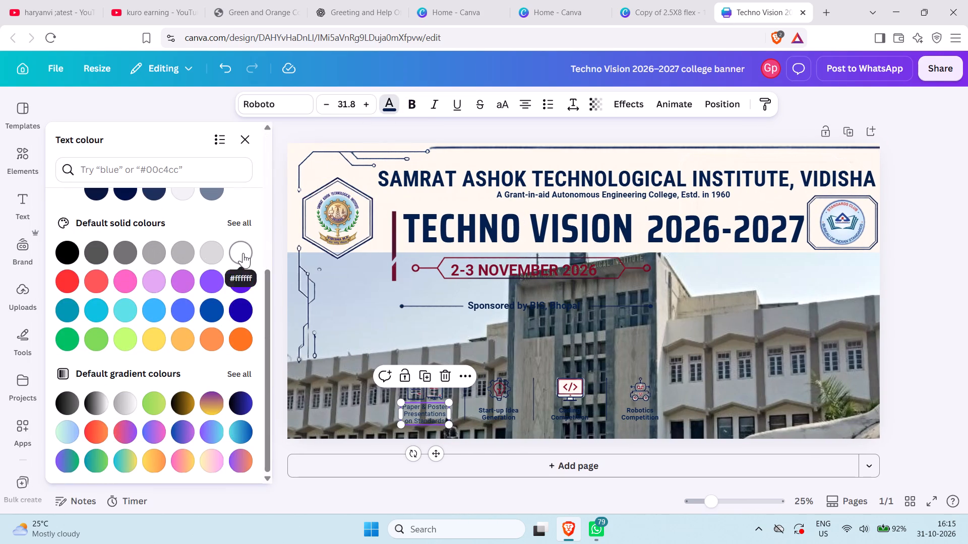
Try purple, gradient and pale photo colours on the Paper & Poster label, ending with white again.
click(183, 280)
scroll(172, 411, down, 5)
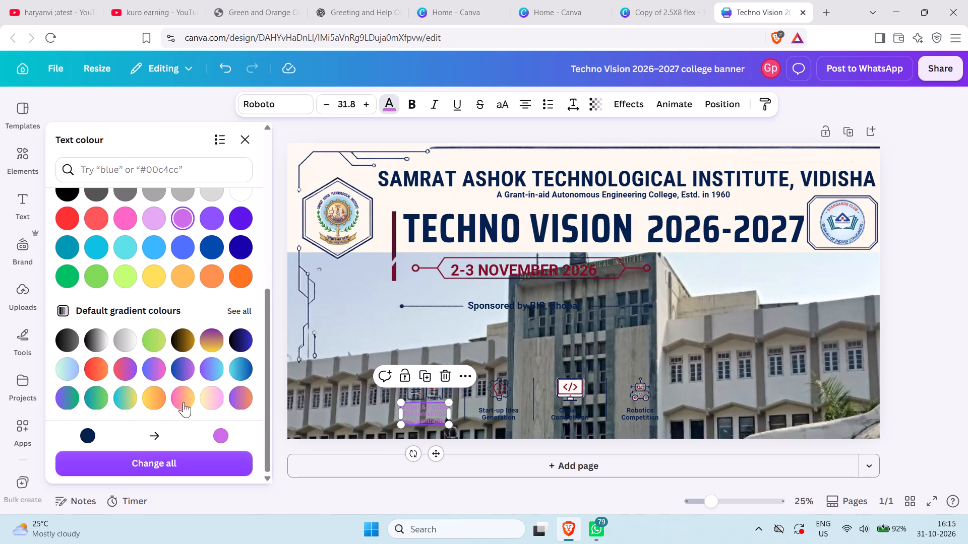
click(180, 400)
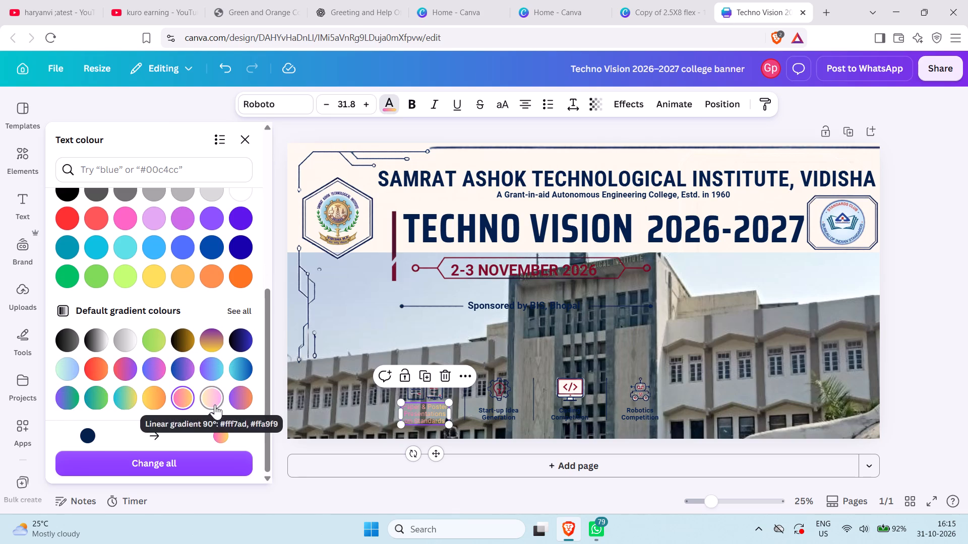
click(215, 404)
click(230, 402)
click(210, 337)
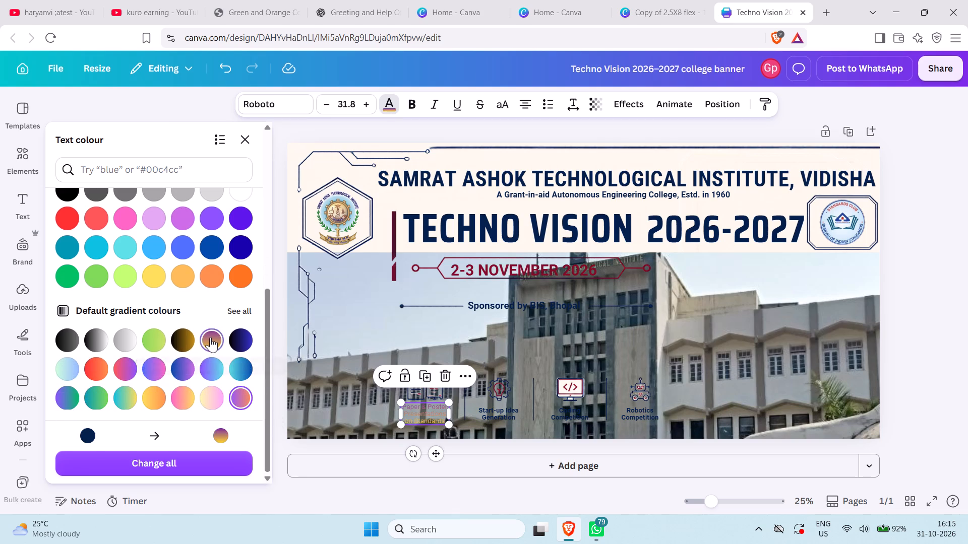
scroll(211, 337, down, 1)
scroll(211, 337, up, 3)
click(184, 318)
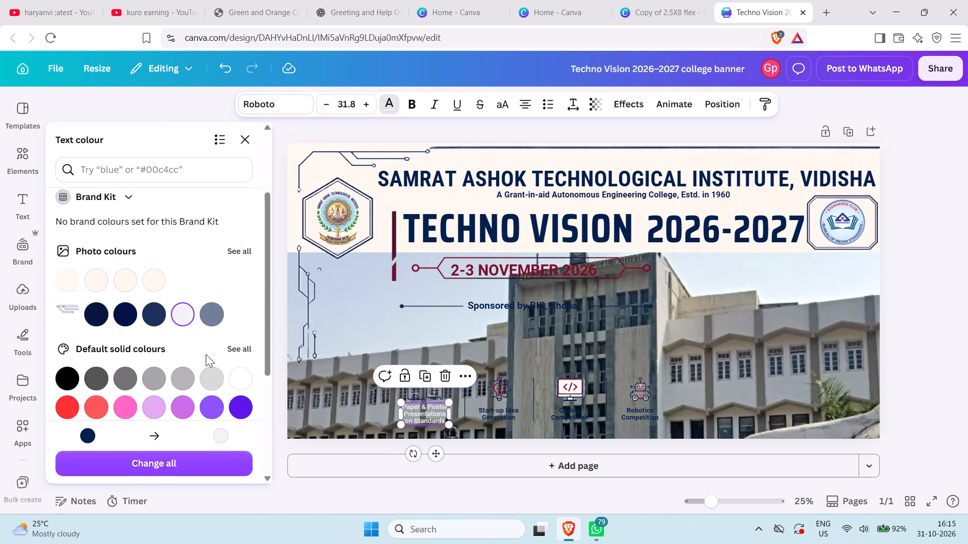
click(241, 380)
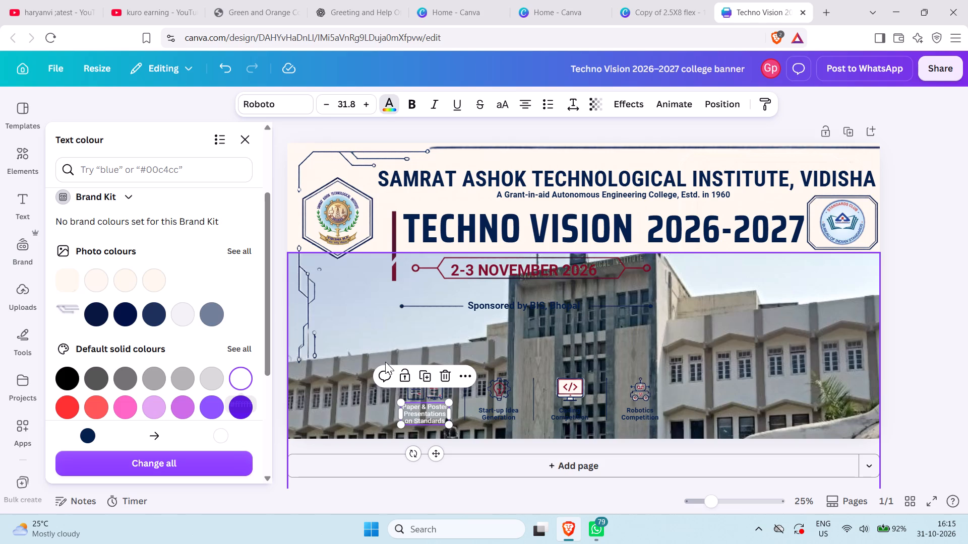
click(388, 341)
Recolour the Start-up Idea Generation and Coding Competition labels with the very pale grey-white photo colour.
click(419, 411)
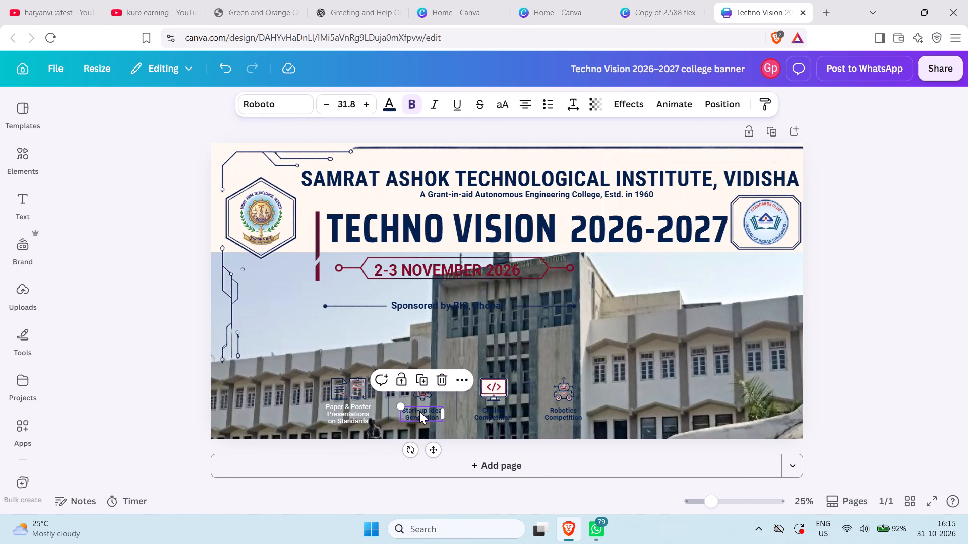
click(395, 105)
click(183, 426)
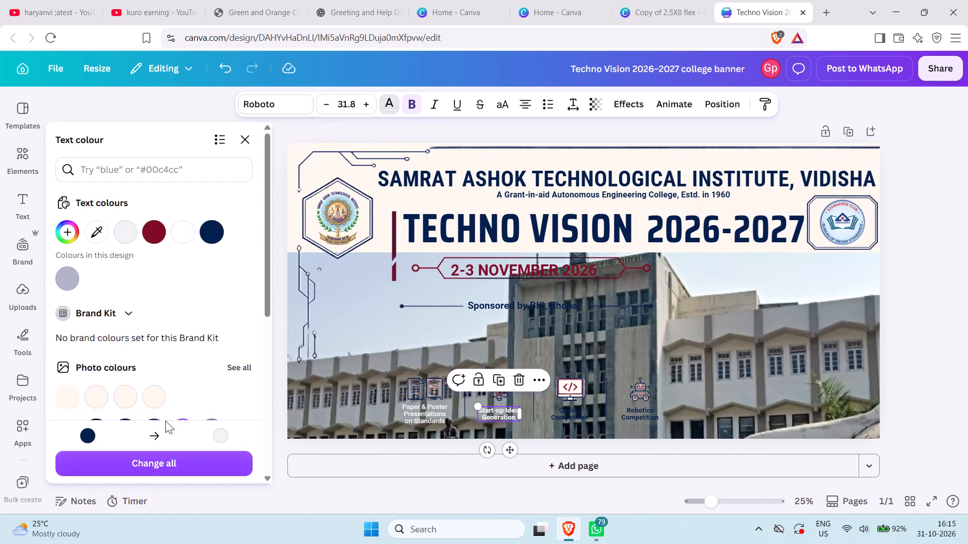
click(335, 384)
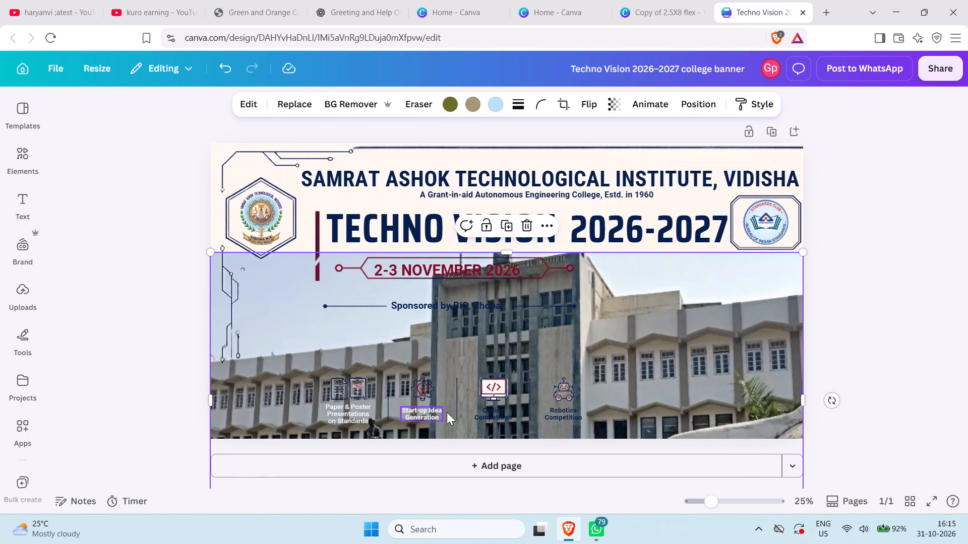
click(500, 417)
click(393, 102)
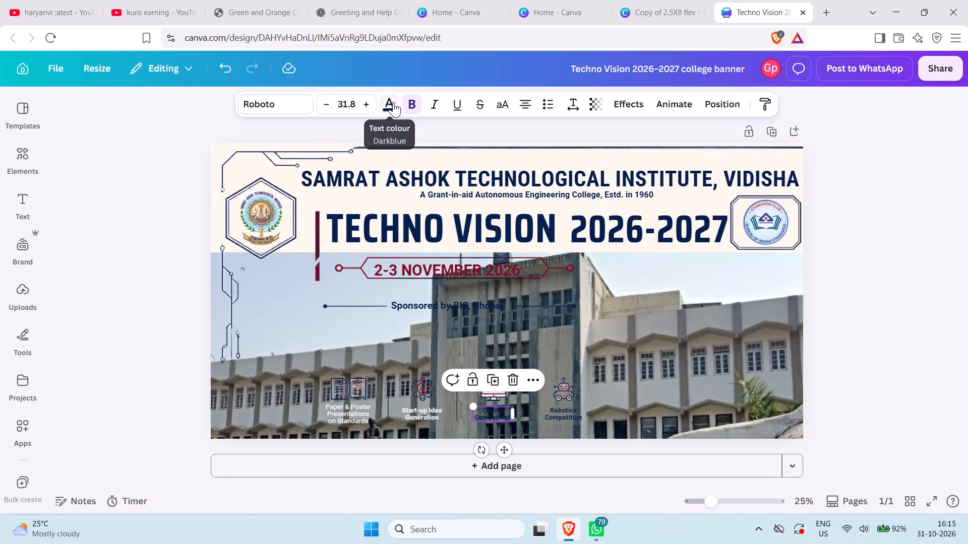
scroll(174, 326, down, 1)
click(184, 364)
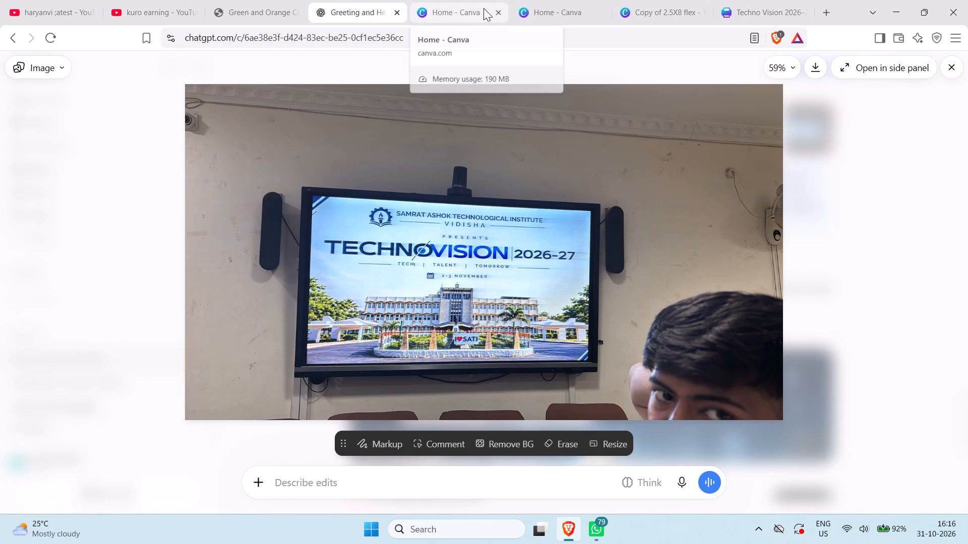
click(735, 10)
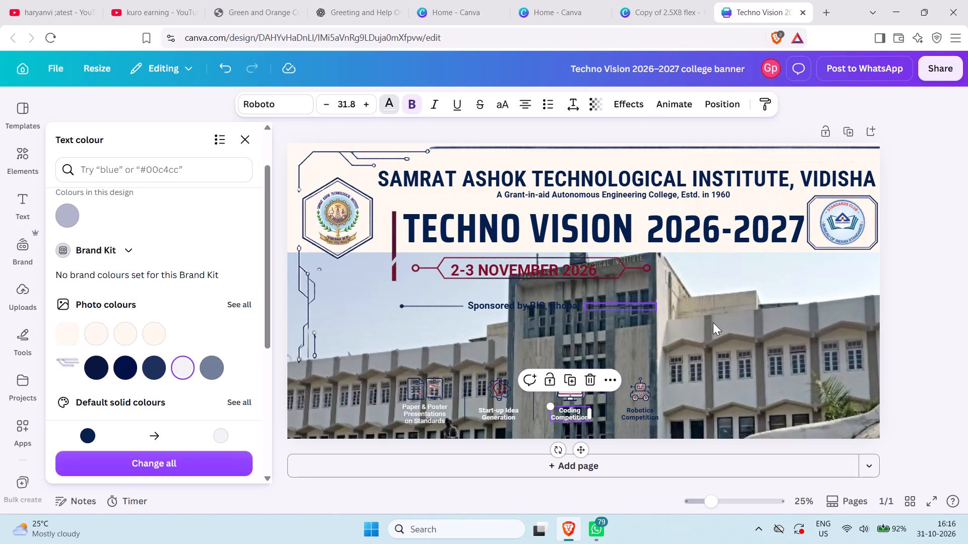
click(742, 314)
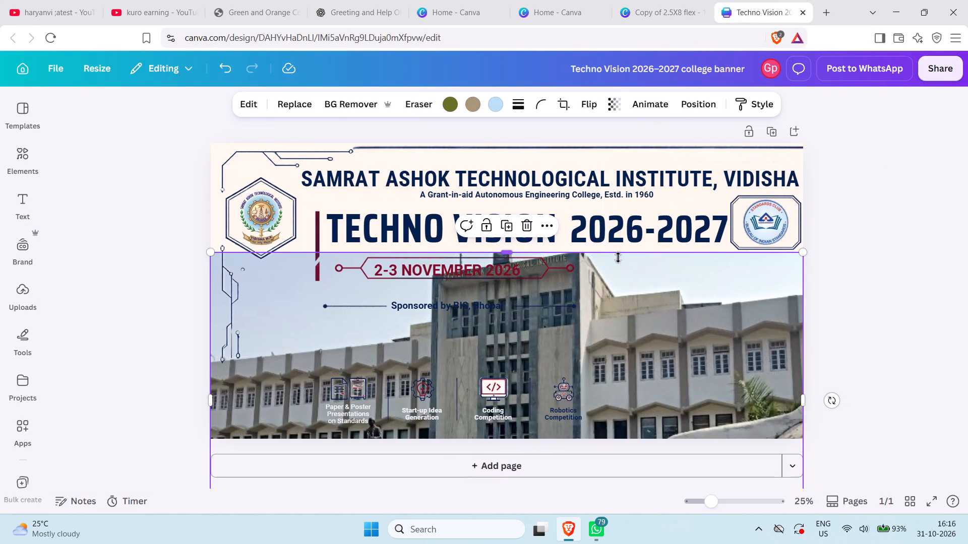
drag(505, 250, 511, 141)
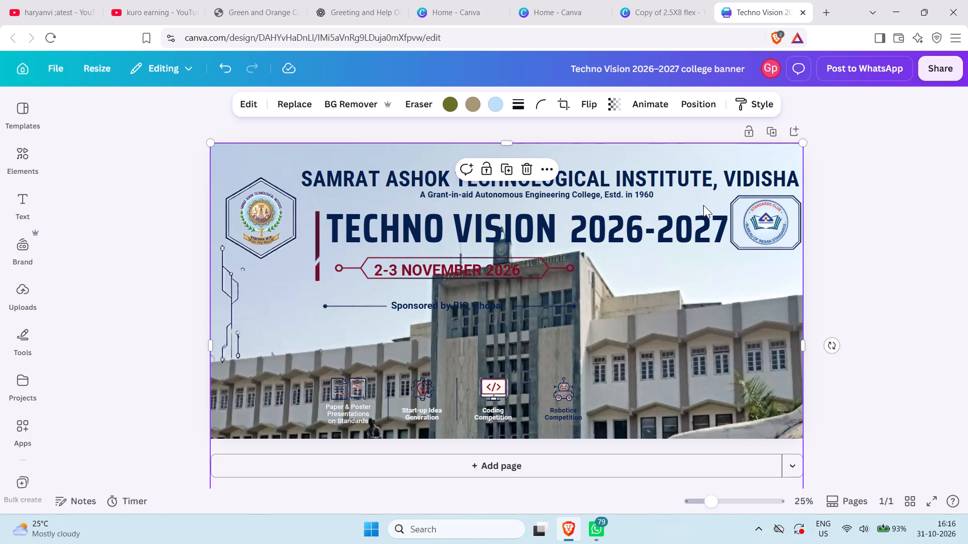
click(927, 170)
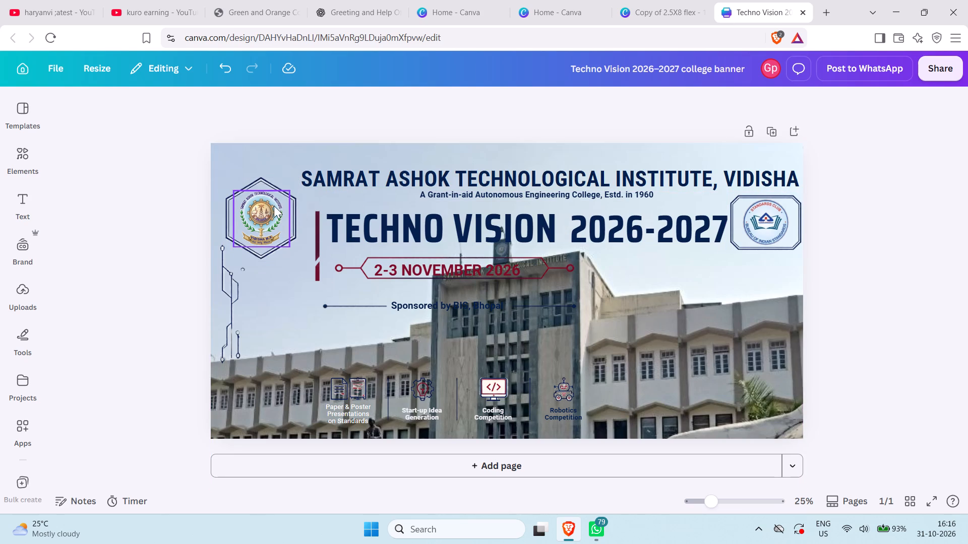
Move the hexagonal frame with the college emblem centred inside it up into the design's top-left corner.
click(298, 203)
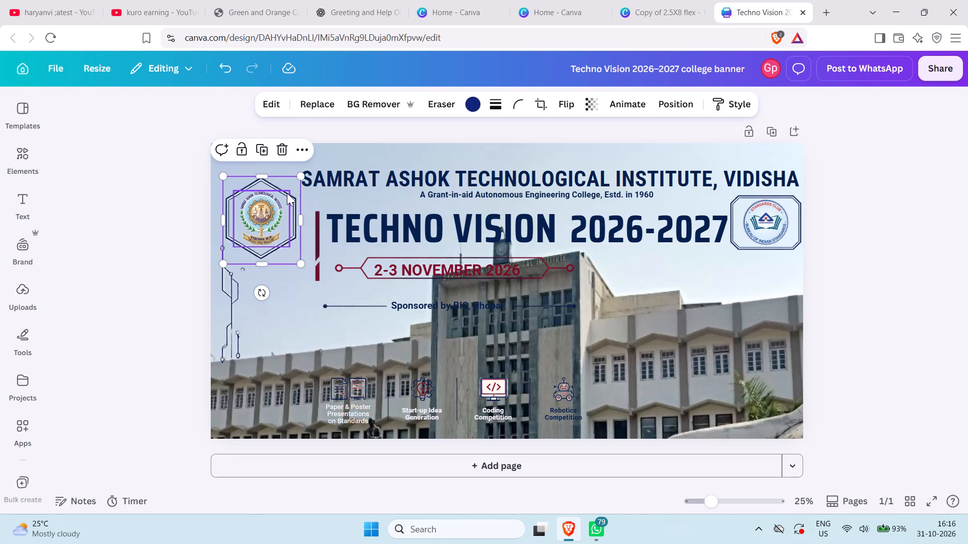
click(287, 193)
click(300, 207)
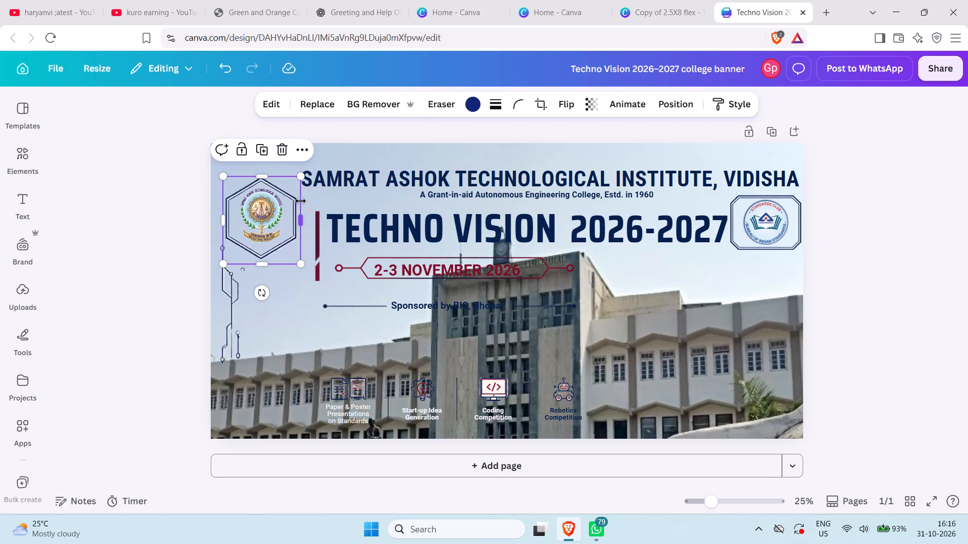
click(314, 204)
drag(297, 193, 291, 179)
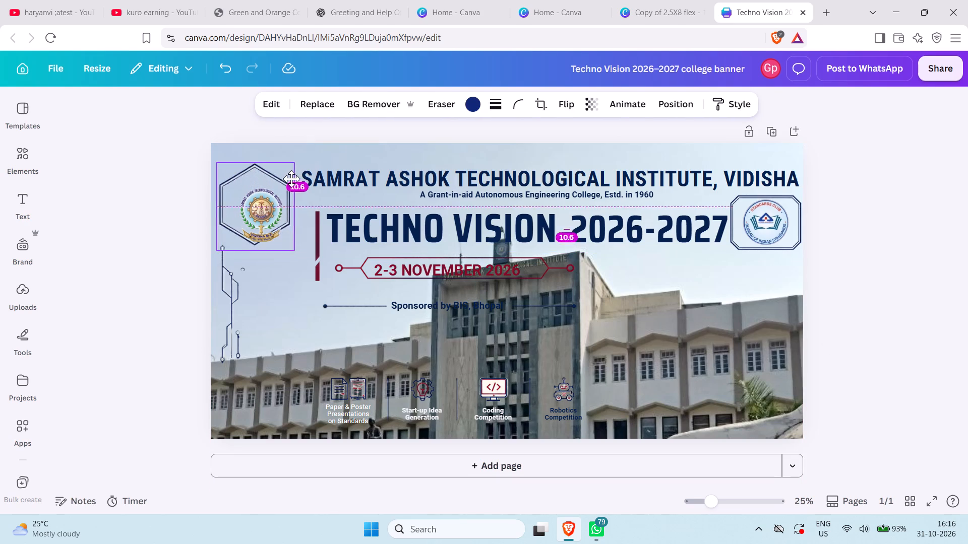
drag(291, 179, 287, 161)
click(161, 195)
drag(271, 228, 267, 218)
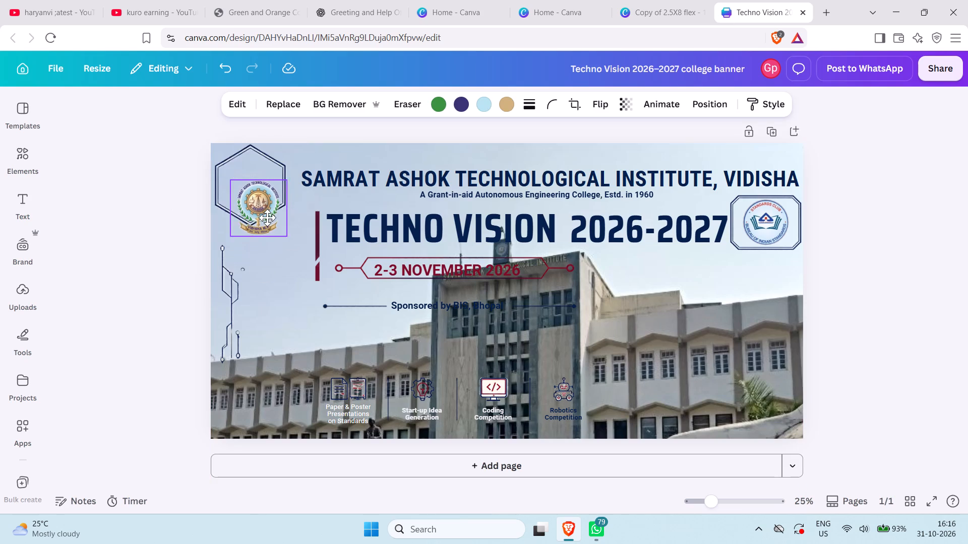
drag(267, 218, 261, 196)
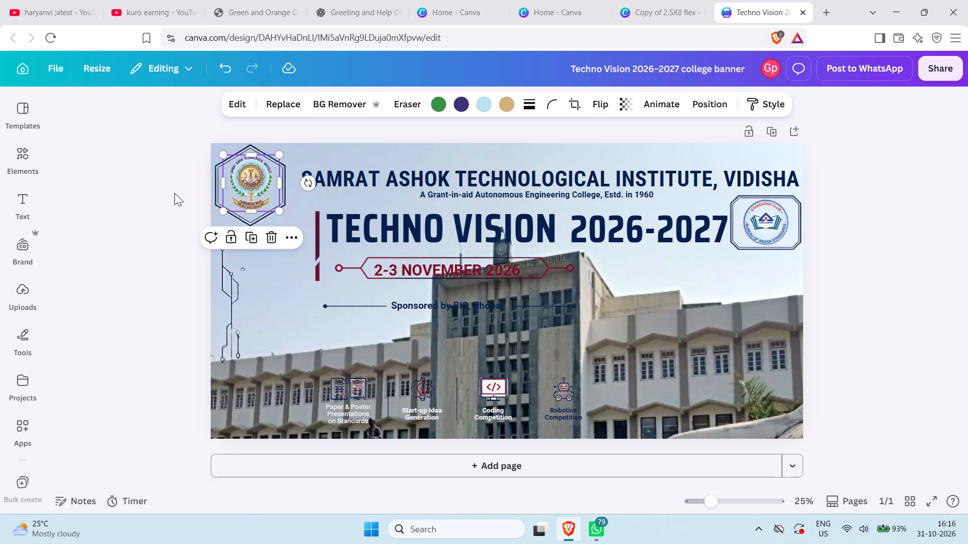
click(174, 192)
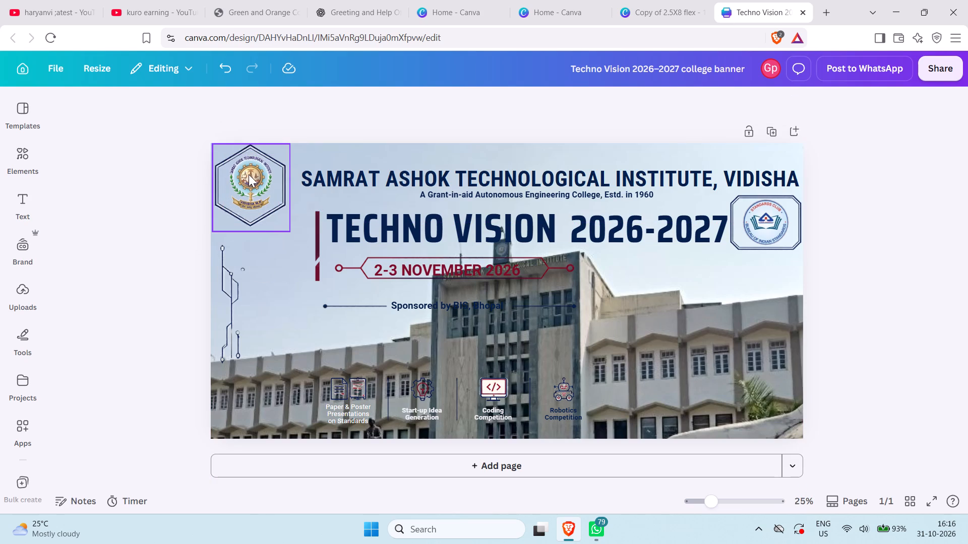
click(249, 174)
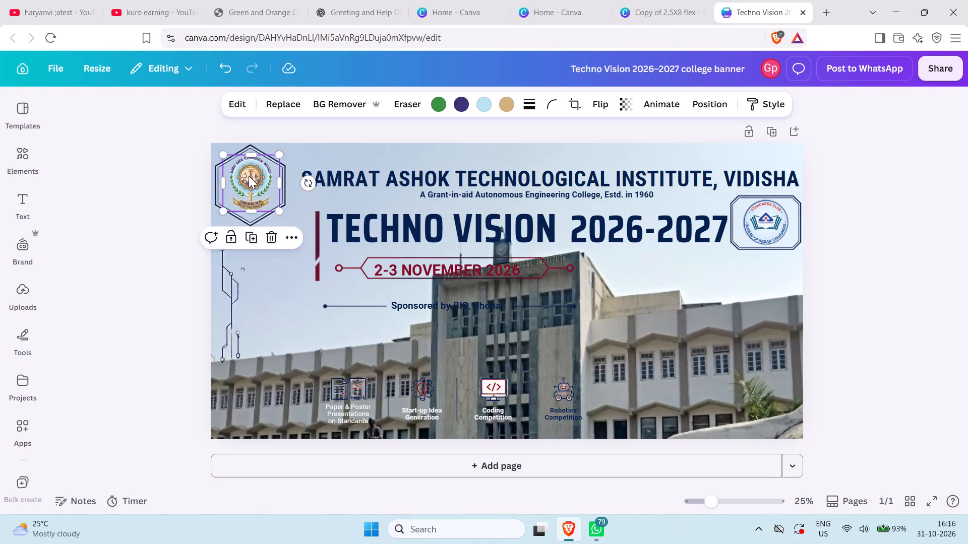
click(188, 177)
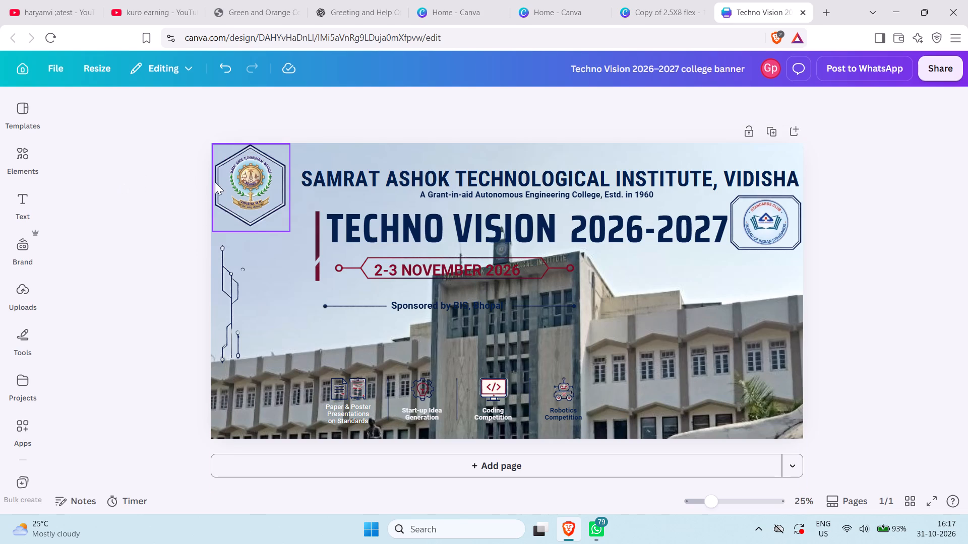
Stretch the college emblem slightly taller by extending its bottom edge inside the hexagonal frame.
click(239, 182)
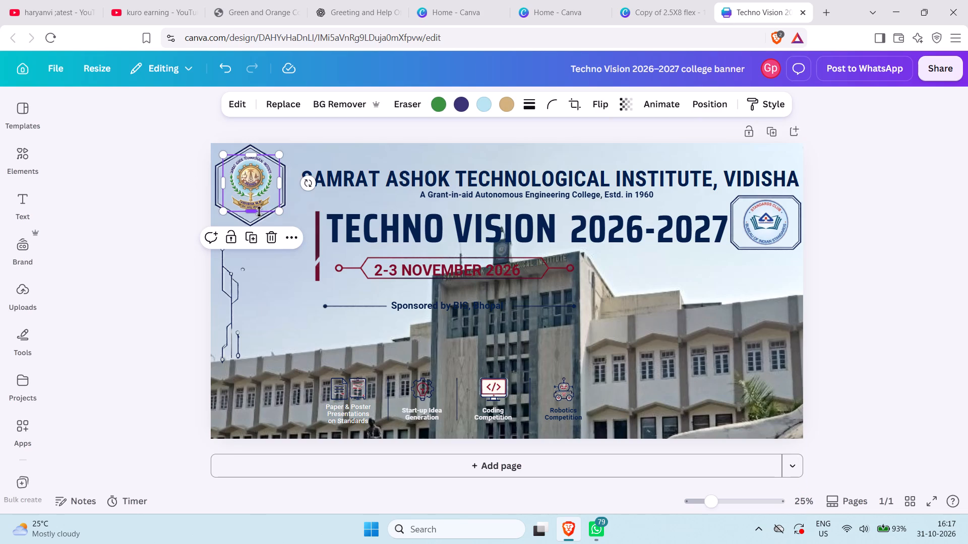
drag(253, 212, 251, 216)
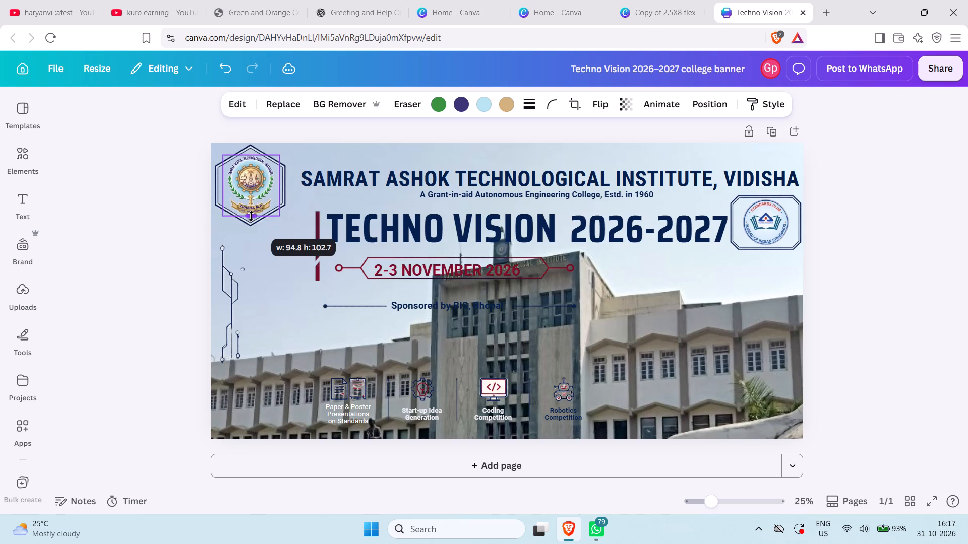
drag(251, 216, 251, 215)
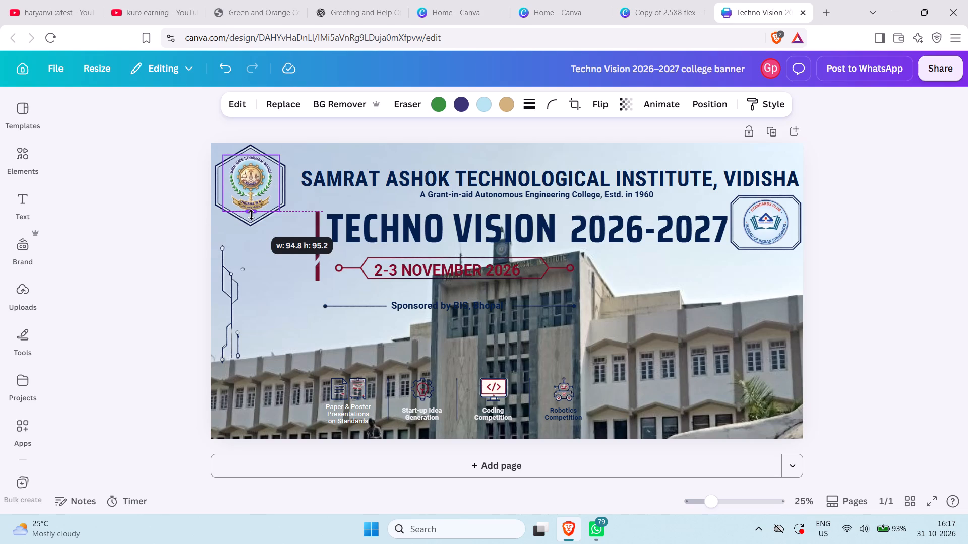
drag(251, 215, 251, 216)
click(120, 197)
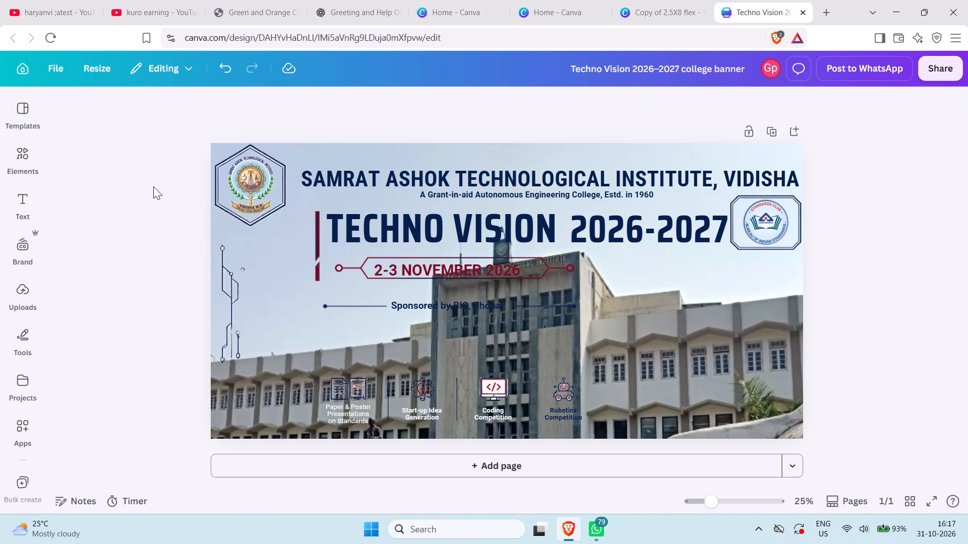
Move the institute name heading up and slightly left, leaving a gap of about 19.8 above the Grant-in-aid line.
drag(622, 172, 621, 171)
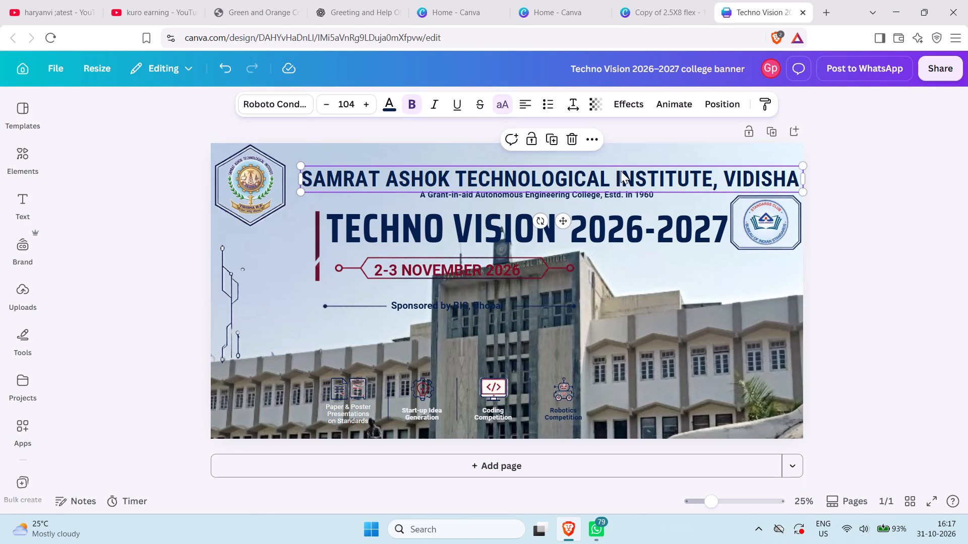
drag(621, 171, 614, 158)
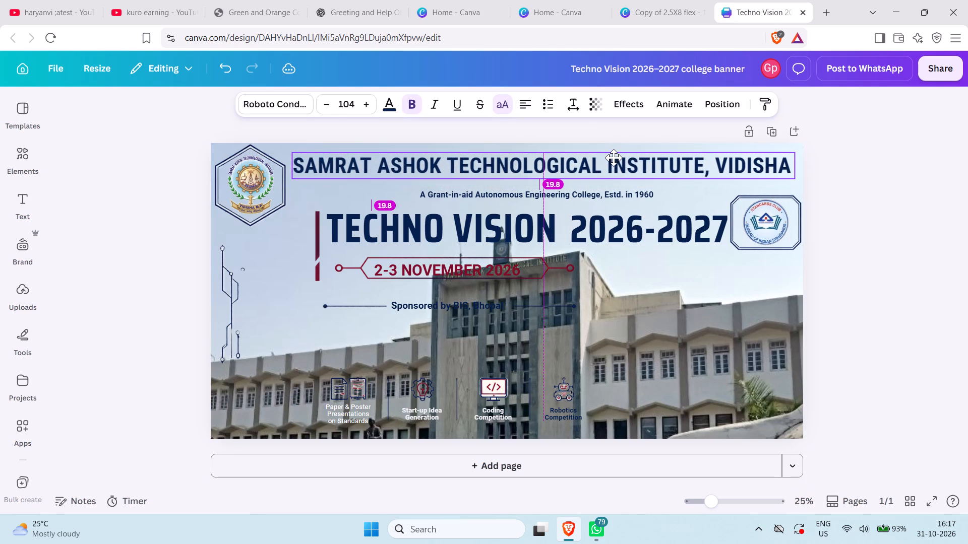
drag(614, 158, 614, 157)
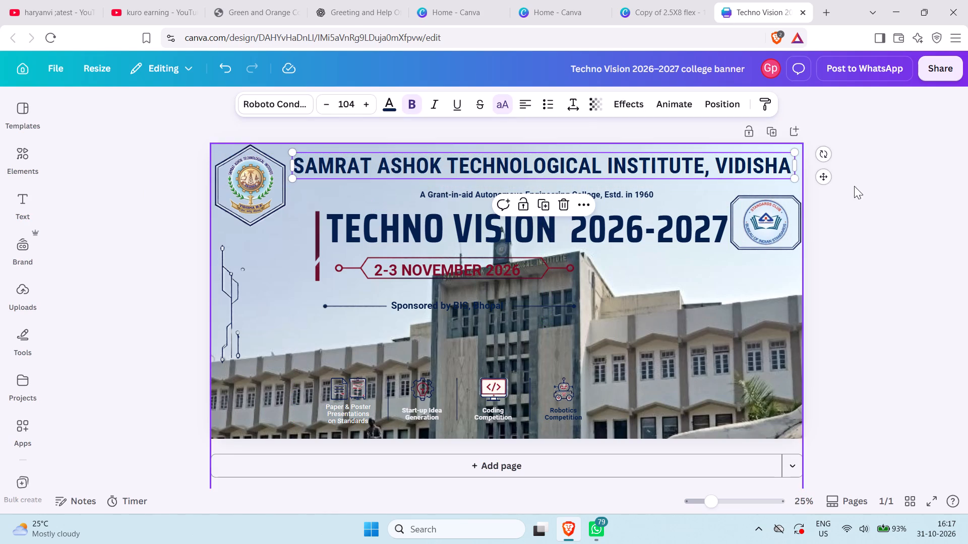
click(867, 196)
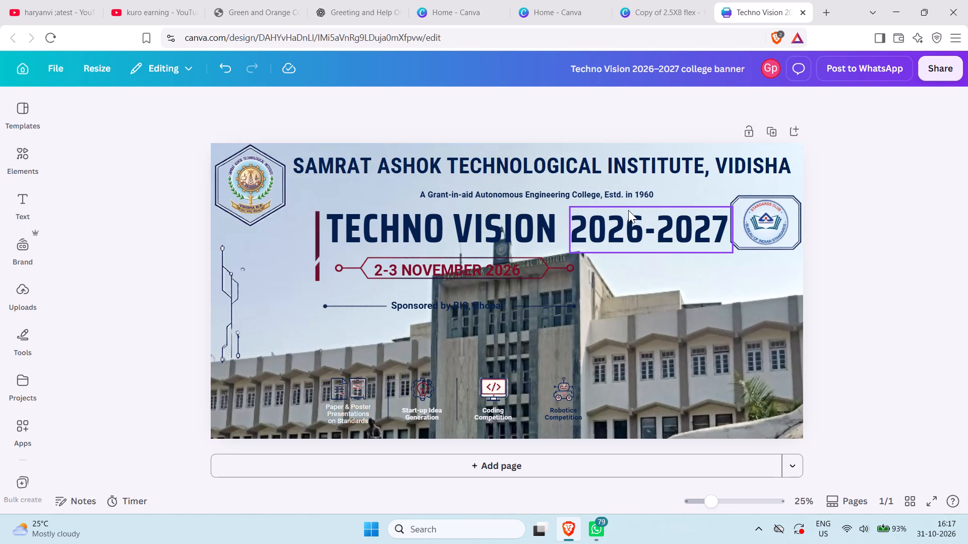
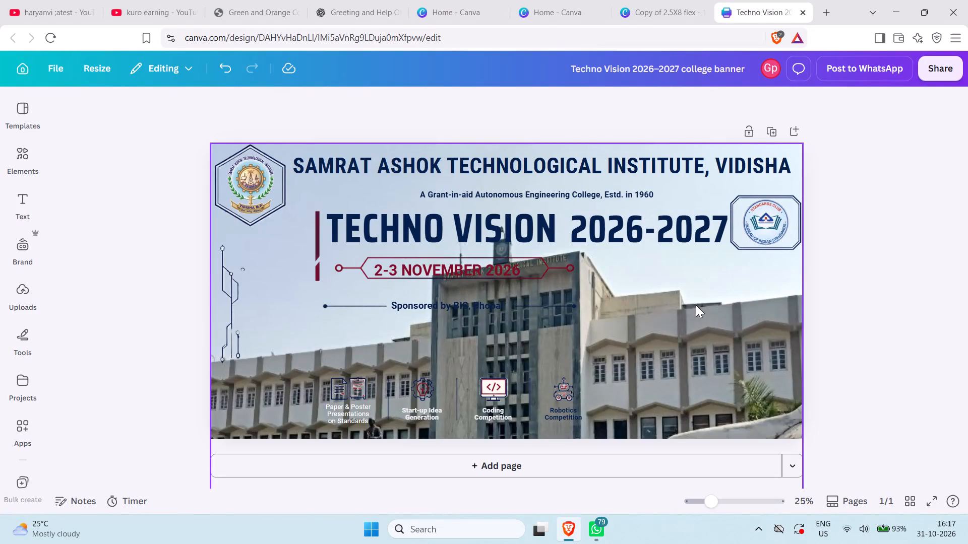
Try higher positions for the building photo, then settle it back aligned with the design's top edge, shifted slightly right.
click(676, 305)
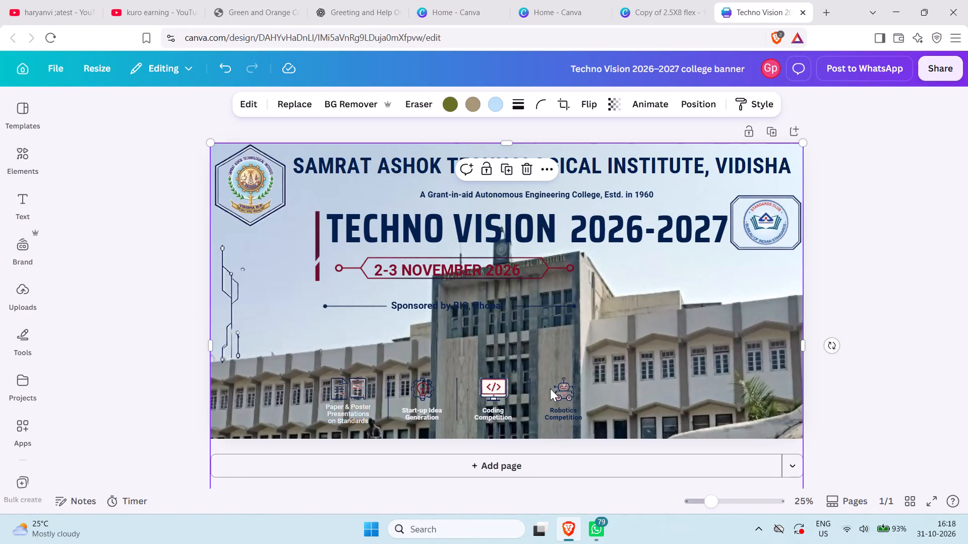
click(899, 398)
click(646, 408)
drag(758, 373, 752, 316)
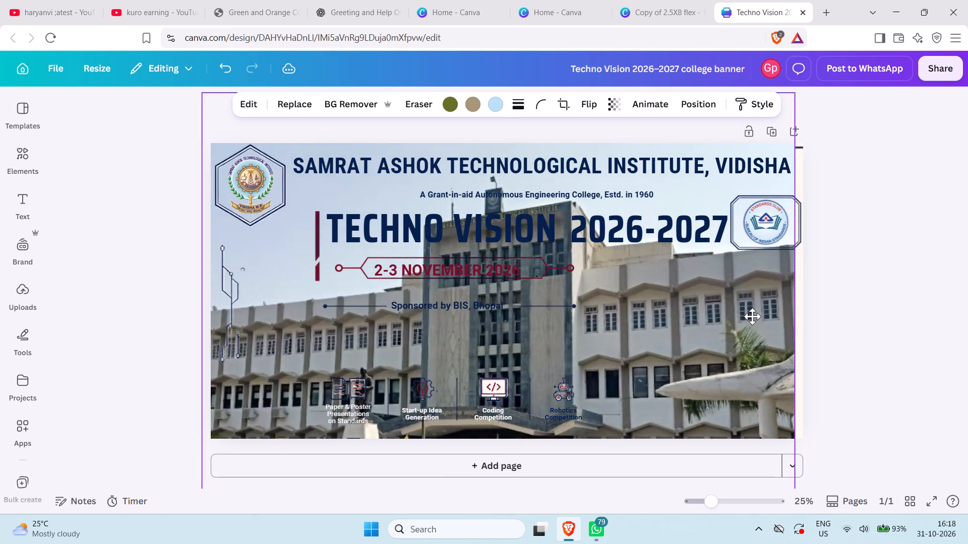
drag(752, 316, 761, 316)
drag(742, 386, 743, 343)
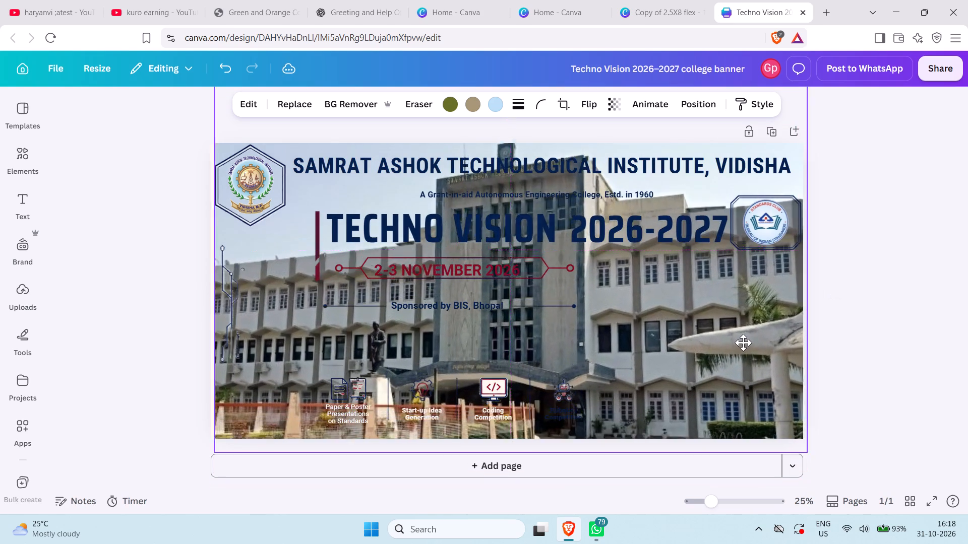
drag(743, 343, 744, 365)
drag(744, 365, 744, 365)
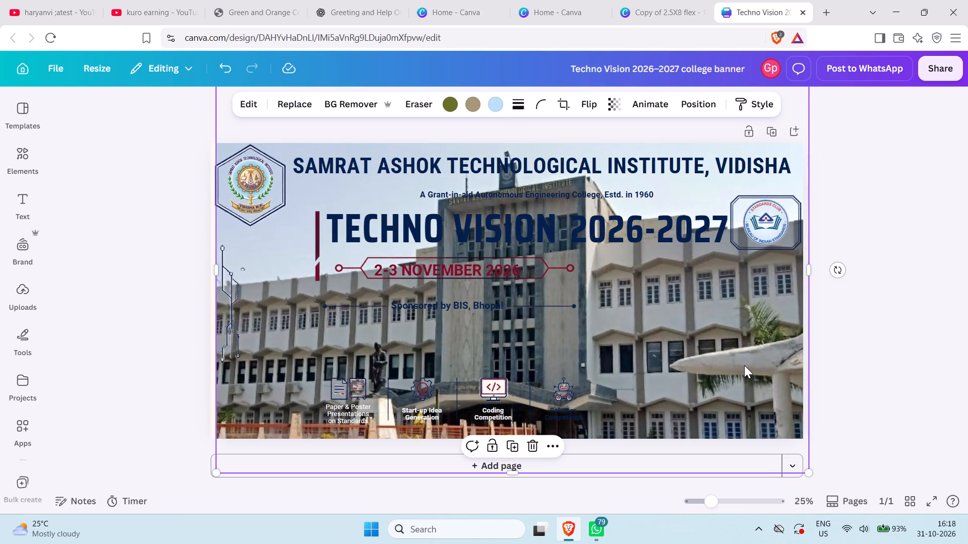
drag(744, 365, 735, 424)
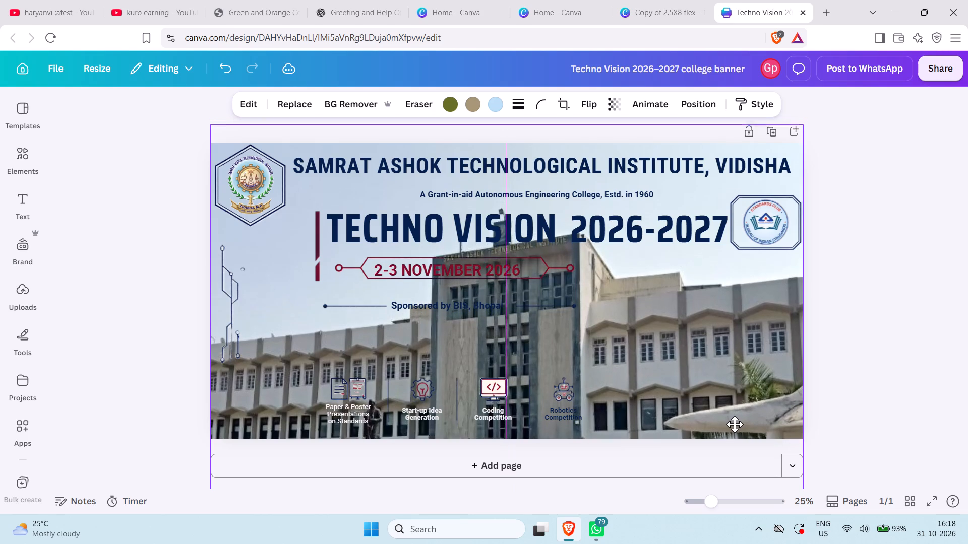
drag(735, 424, 736, 436)
click(736, 436)
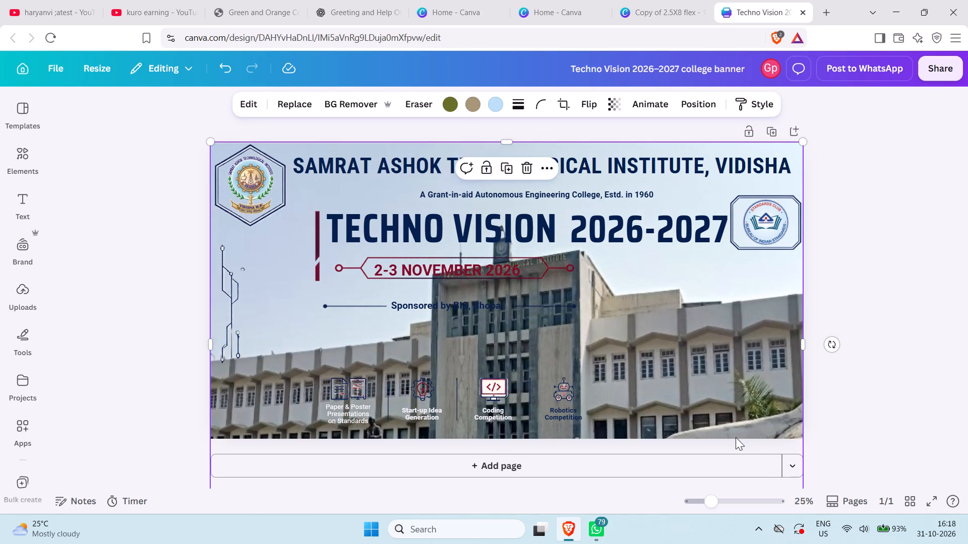
click(739, 433)
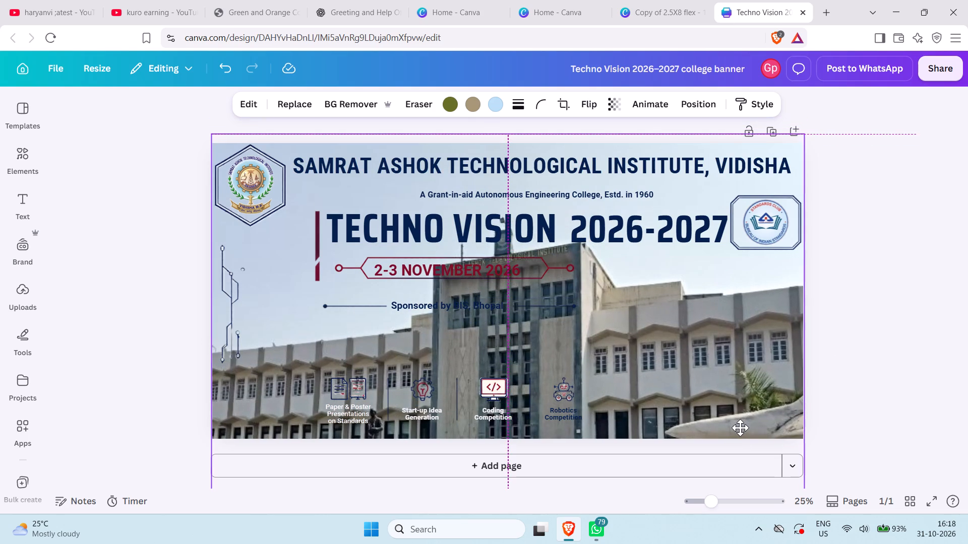
click(741, 430)
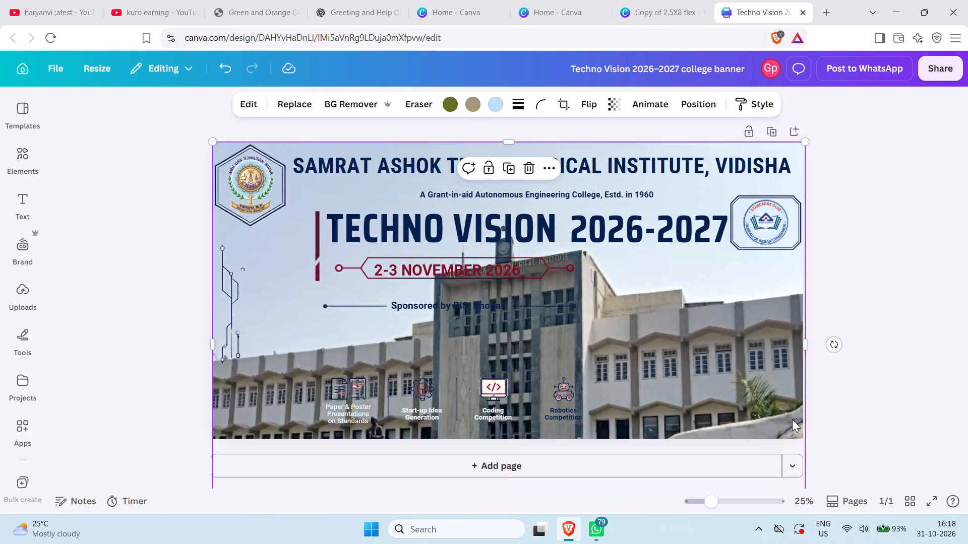
click(825, 412)
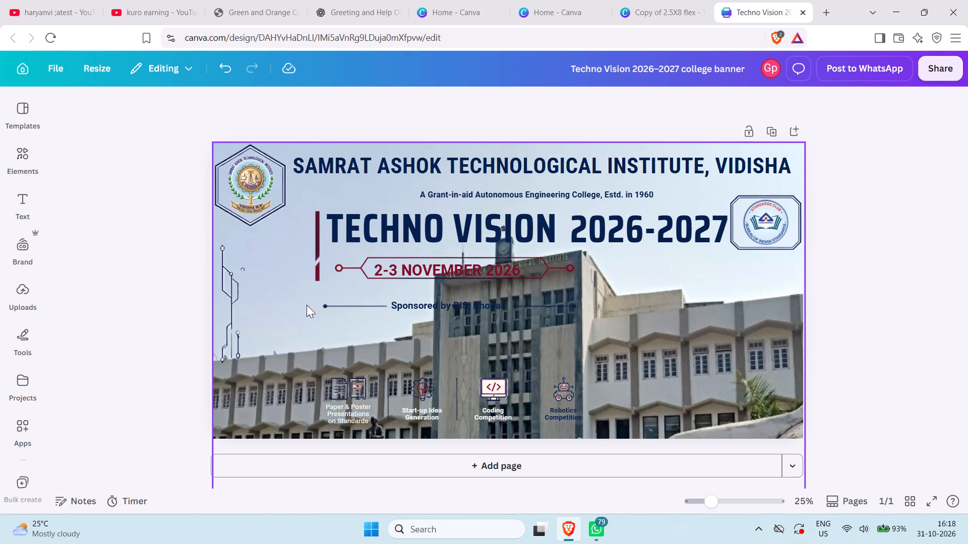
Move the navy circuit-line graphic up and slightly left, against the design's left edge just below the hexagonal college emblem.
click(237, 300)
drag(230, 303, 231, 296)
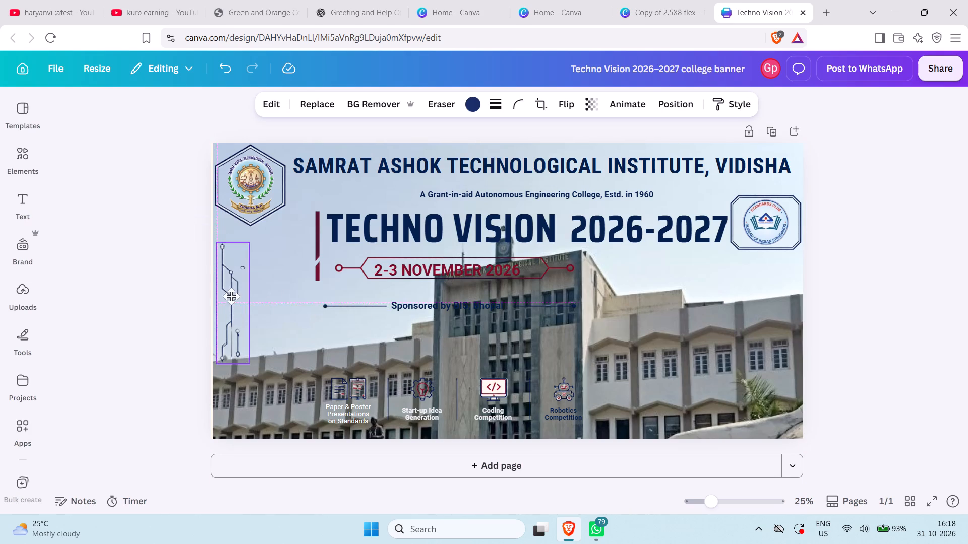
drag(231, 296, 227, 281)
click(181, 275)
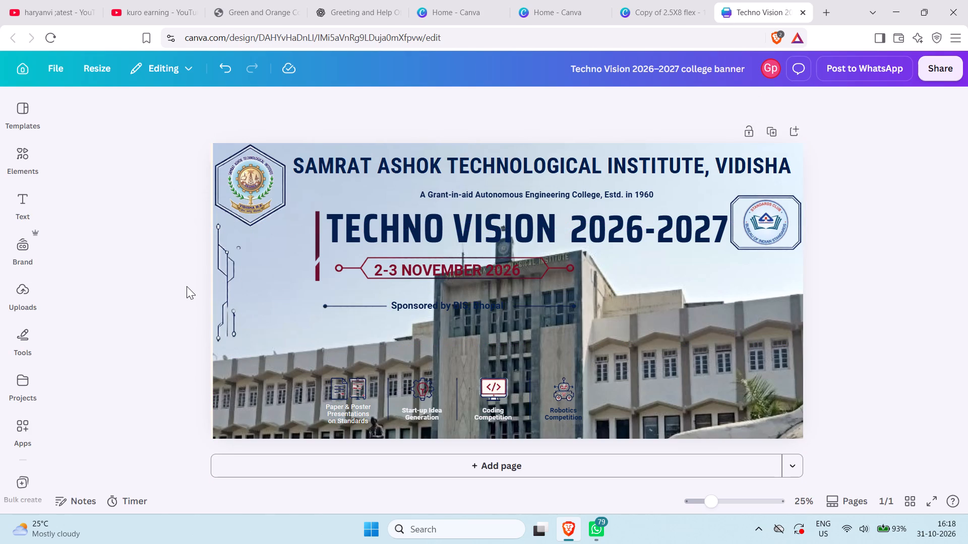
click(235, 289)
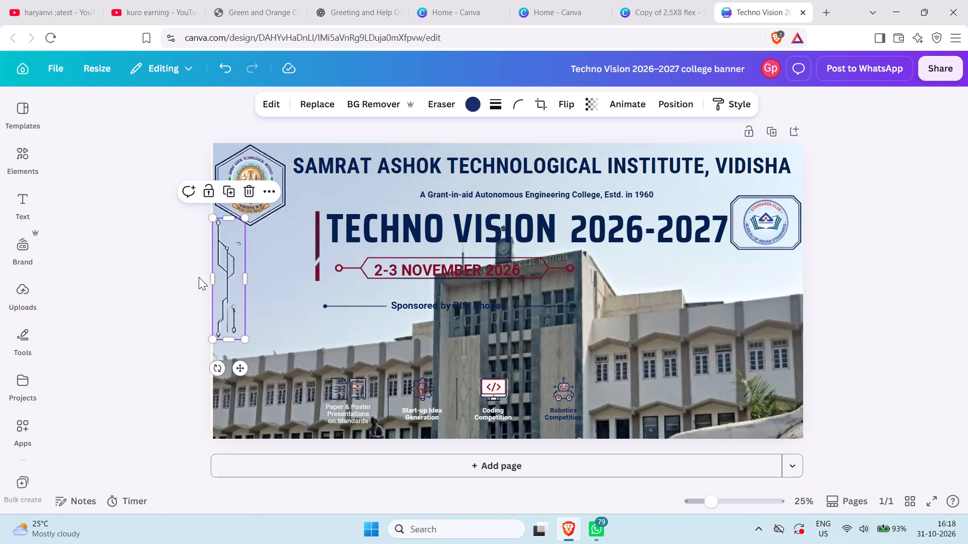
click(175, 275)
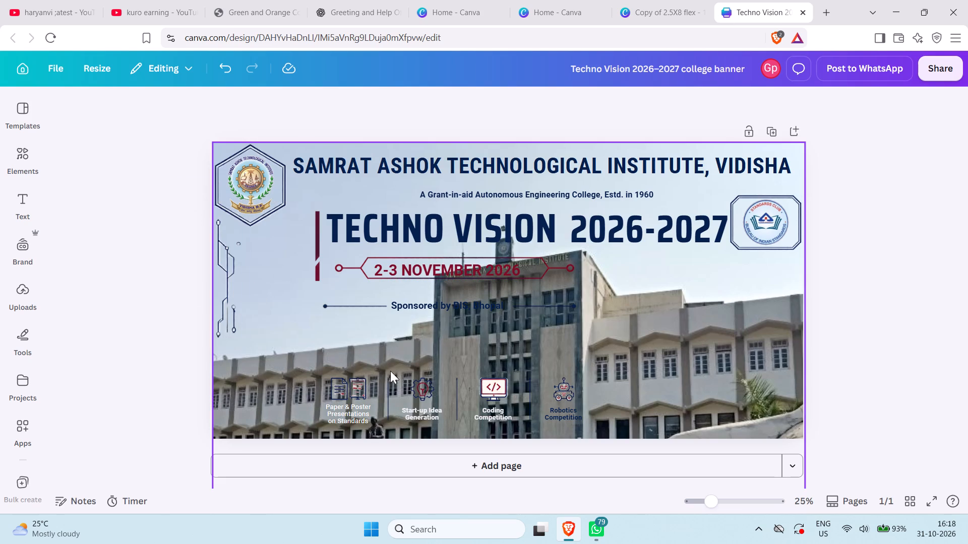
Recolour the navy part of the Paper & Poster Presentations icon to the design's off-white.
click(365, 384)
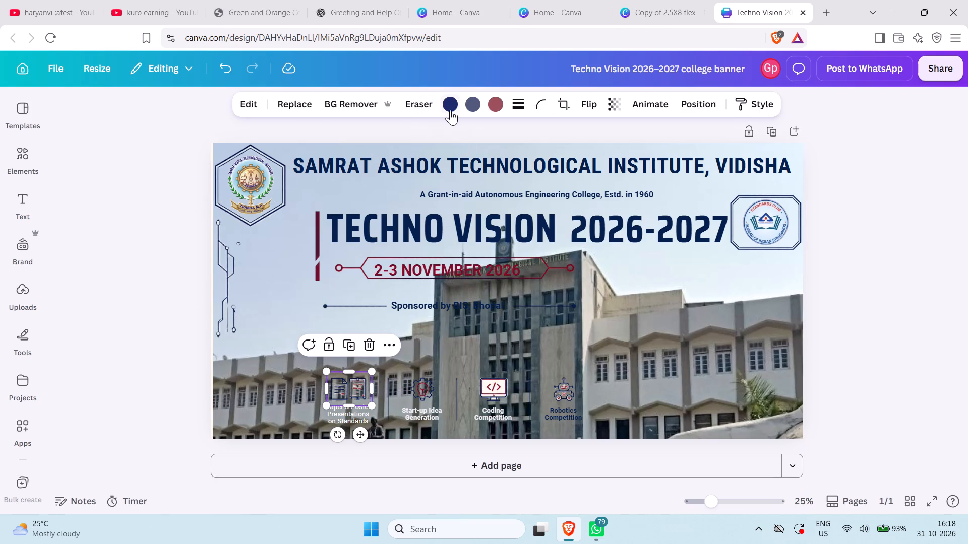
click(451, 110)
click(179, 239)
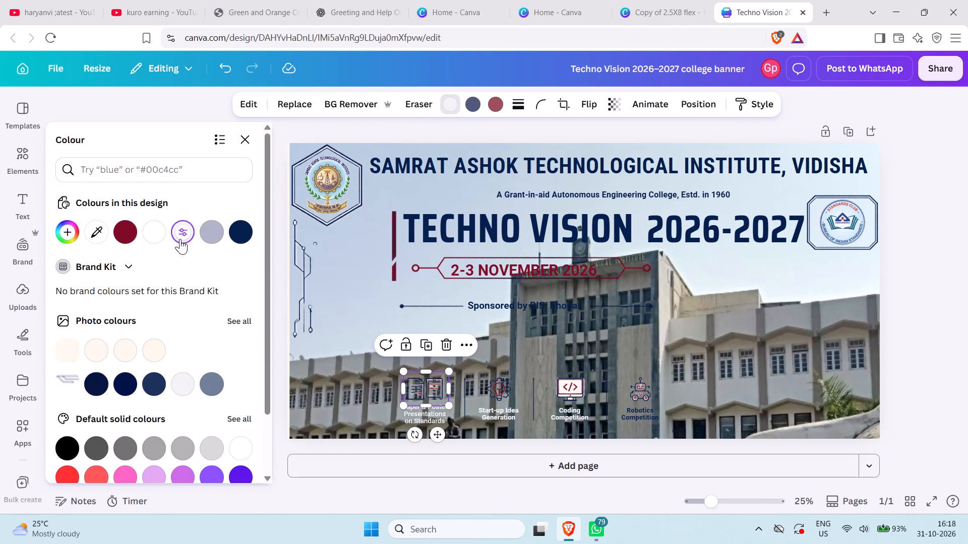
click(349, 260)
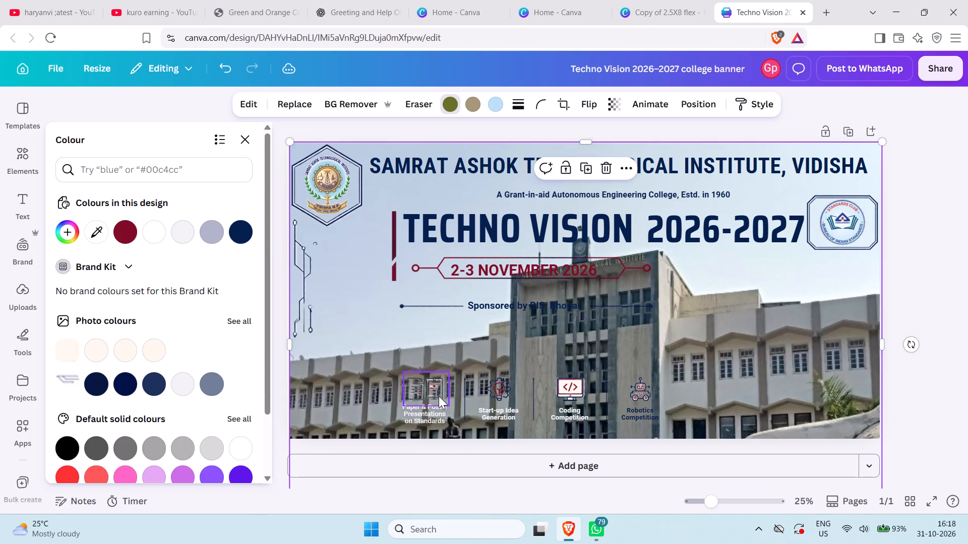
Recolour the "Sponsored by BIS, Bhopal" line, trying off-white, white, grey and dark blue shades before applying the muted grey-blue photo colour.
click(562, 301)
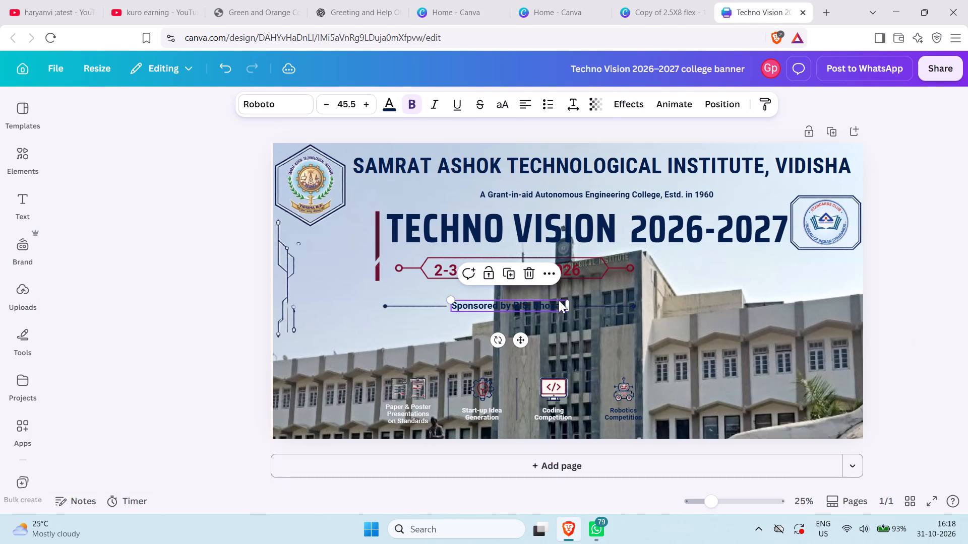
click(390, 104)
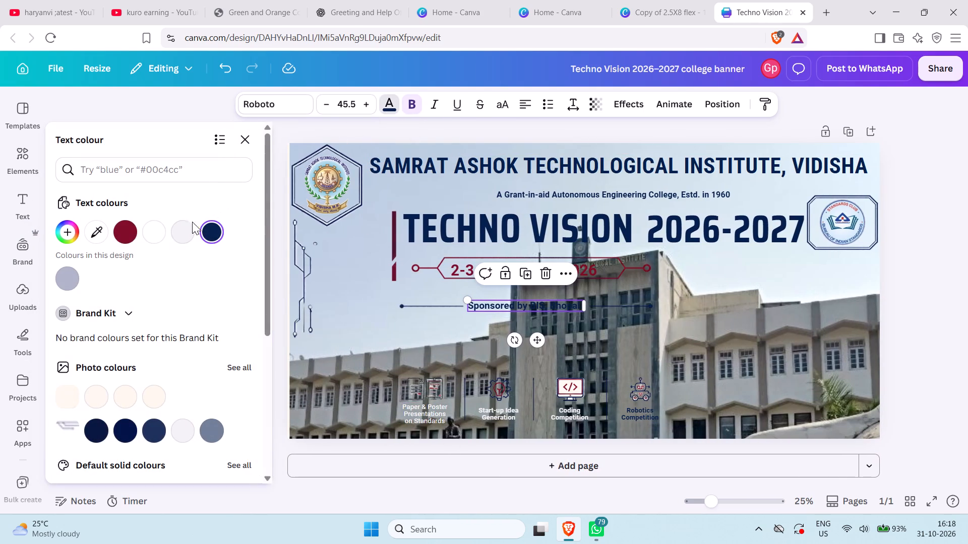
click(175, 231)
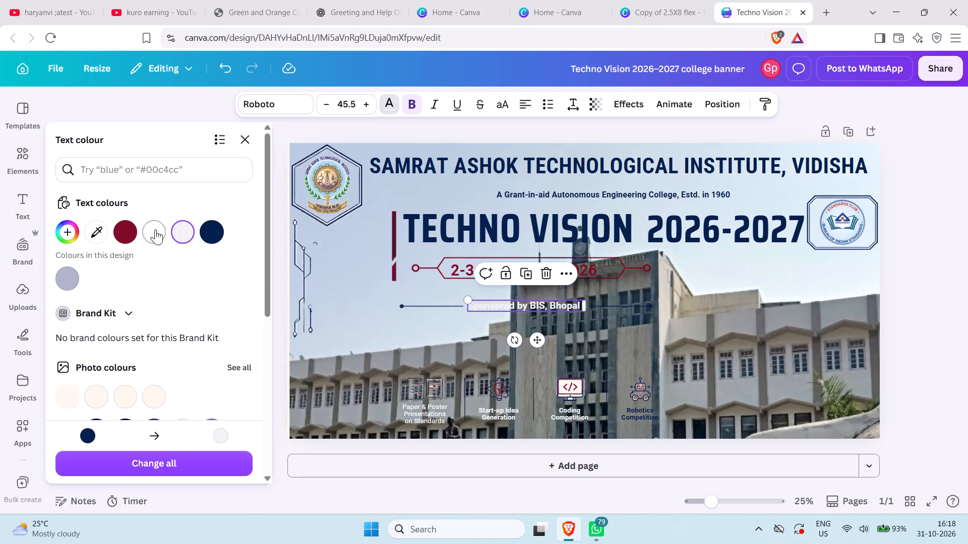
click(154, 230)
scroll(139, 395, down, 3)
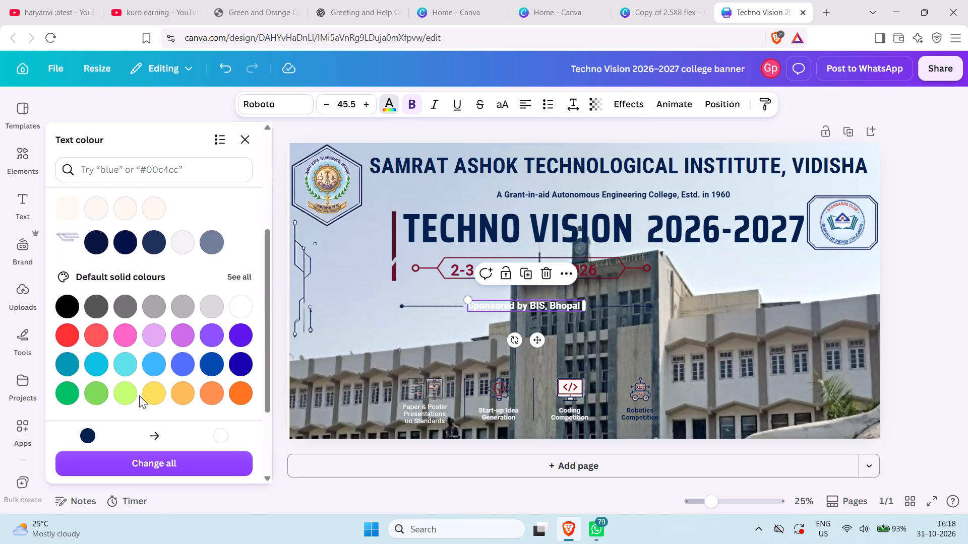
click(242, 307)
click(226, 308)
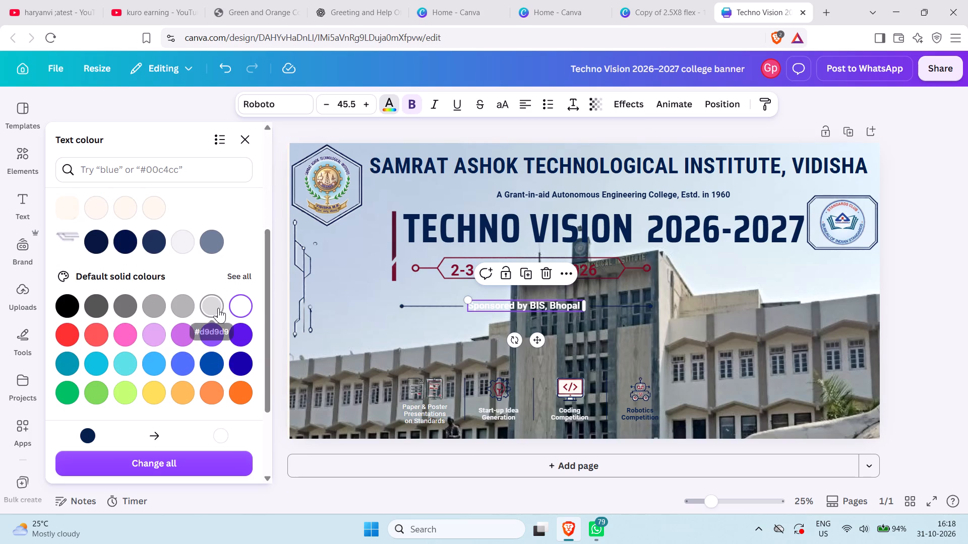
click(218, 308)
click(186, 307)
click(243, 304)
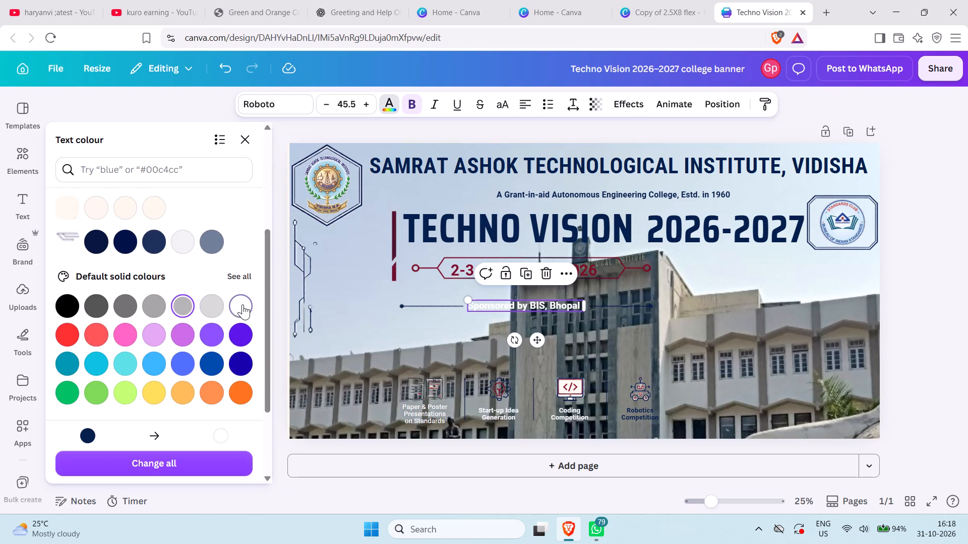
double_click(95, 241)
click(103, 243)
click(140, 243)
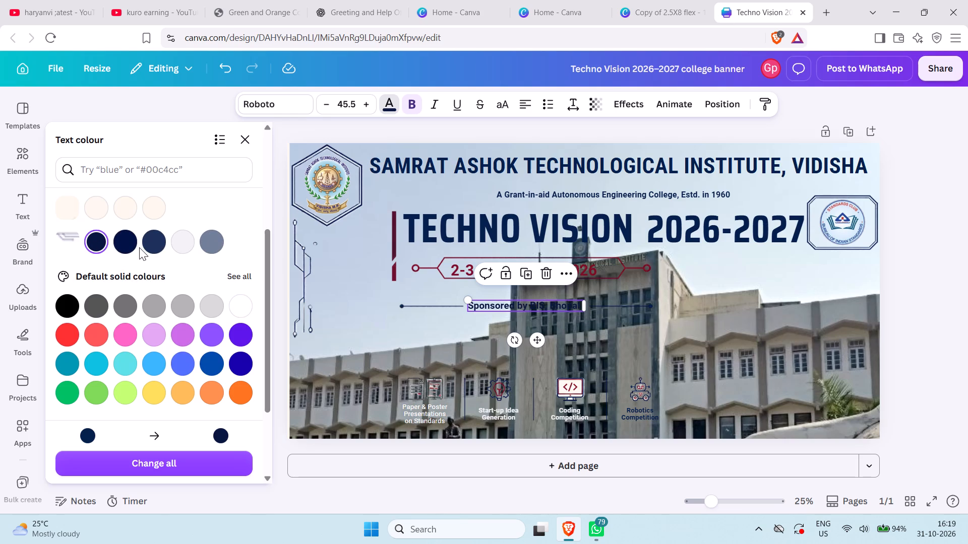
click(162, 244)
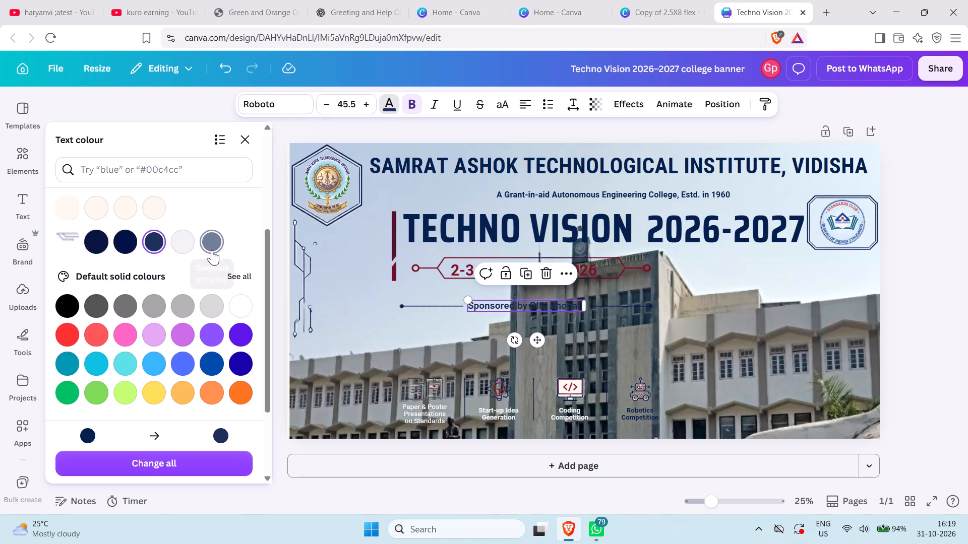
click(215, 248)
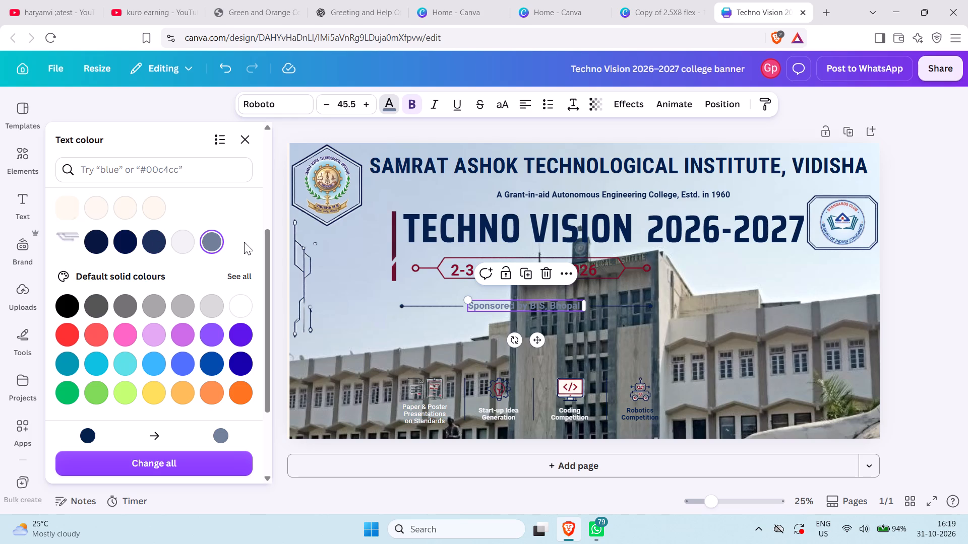
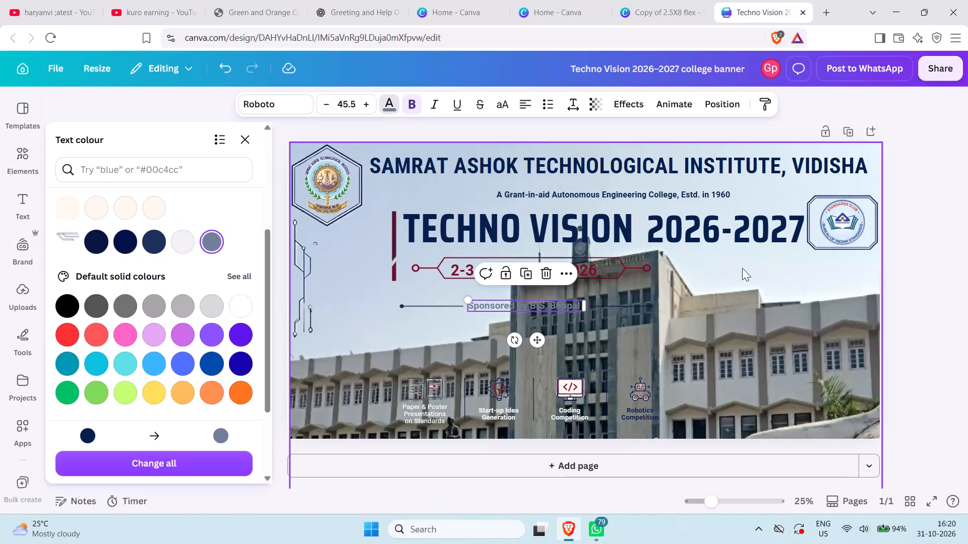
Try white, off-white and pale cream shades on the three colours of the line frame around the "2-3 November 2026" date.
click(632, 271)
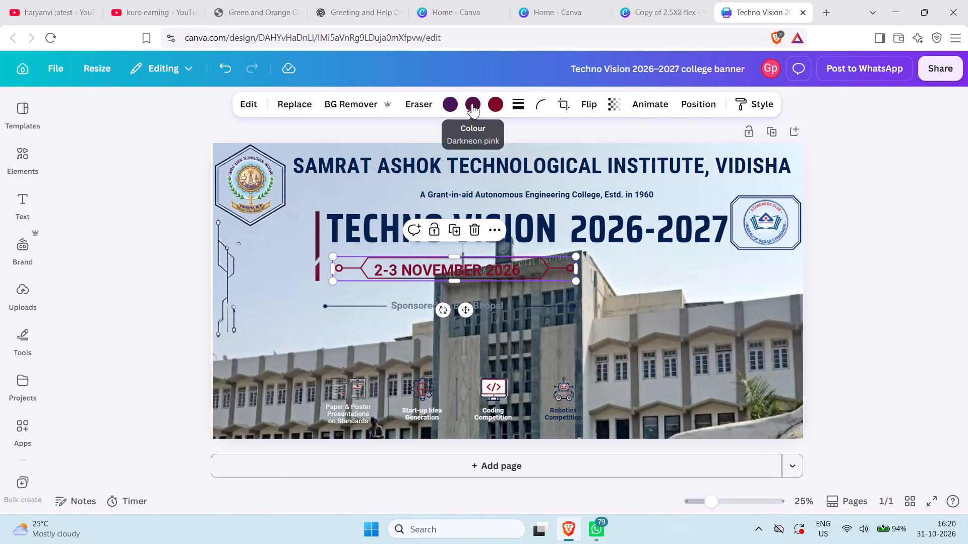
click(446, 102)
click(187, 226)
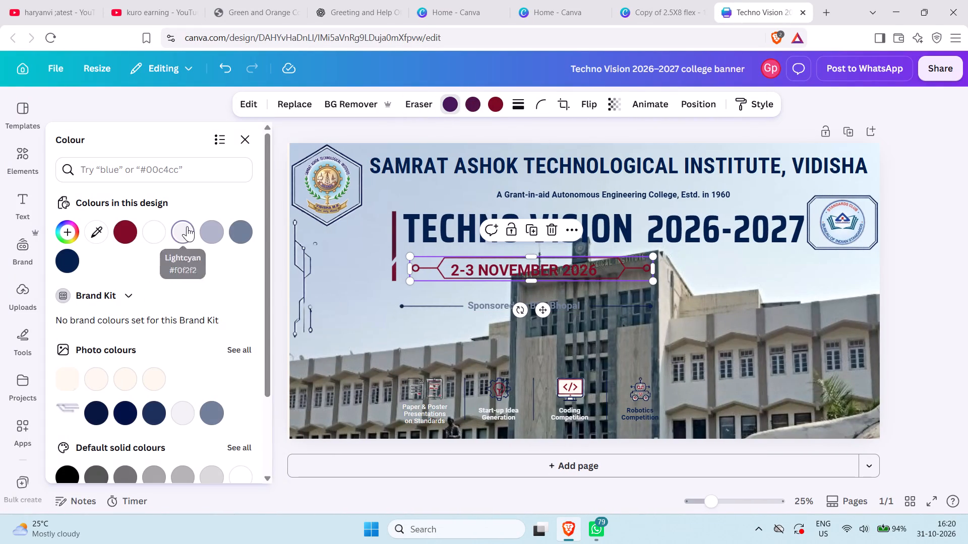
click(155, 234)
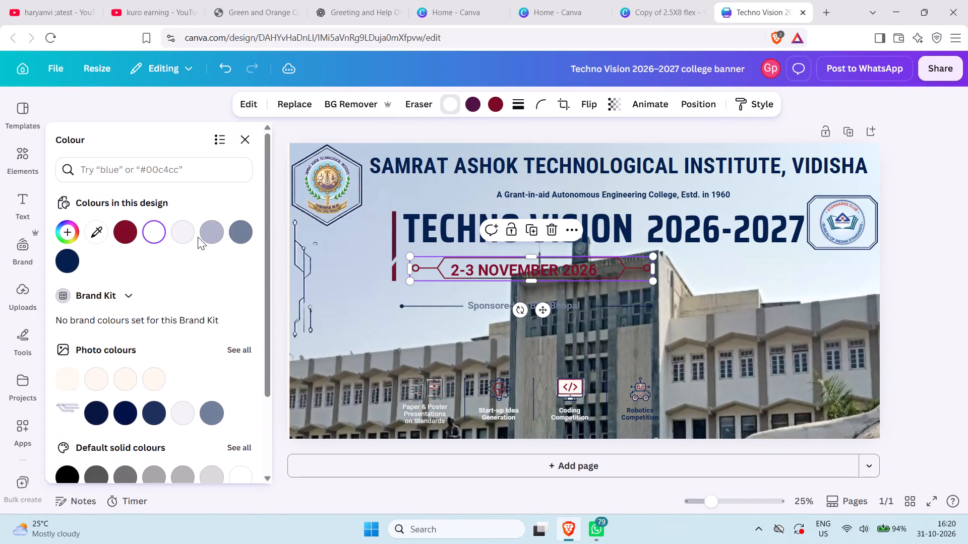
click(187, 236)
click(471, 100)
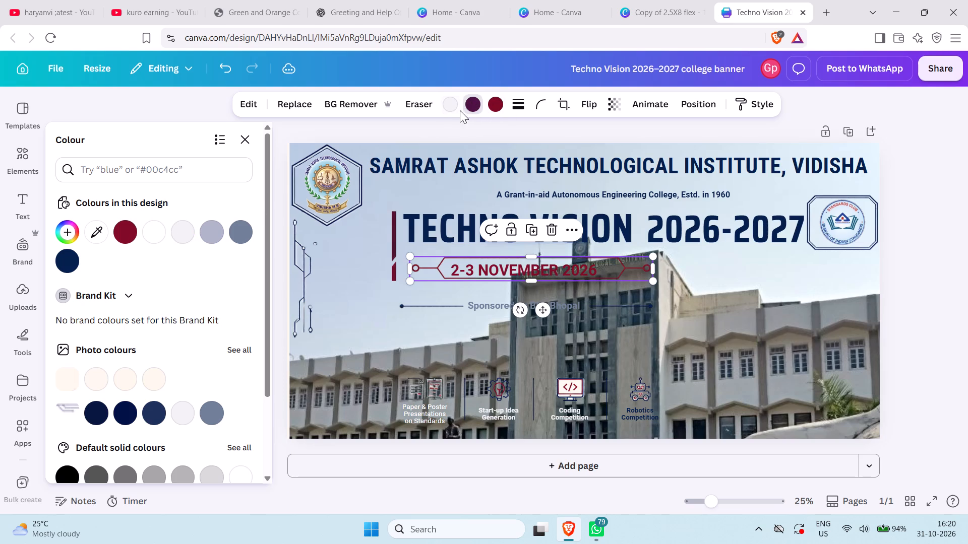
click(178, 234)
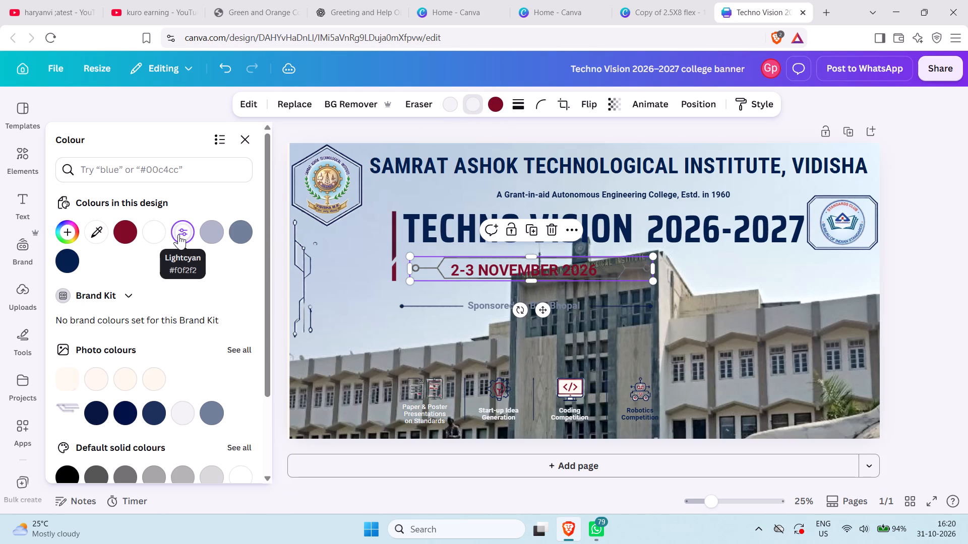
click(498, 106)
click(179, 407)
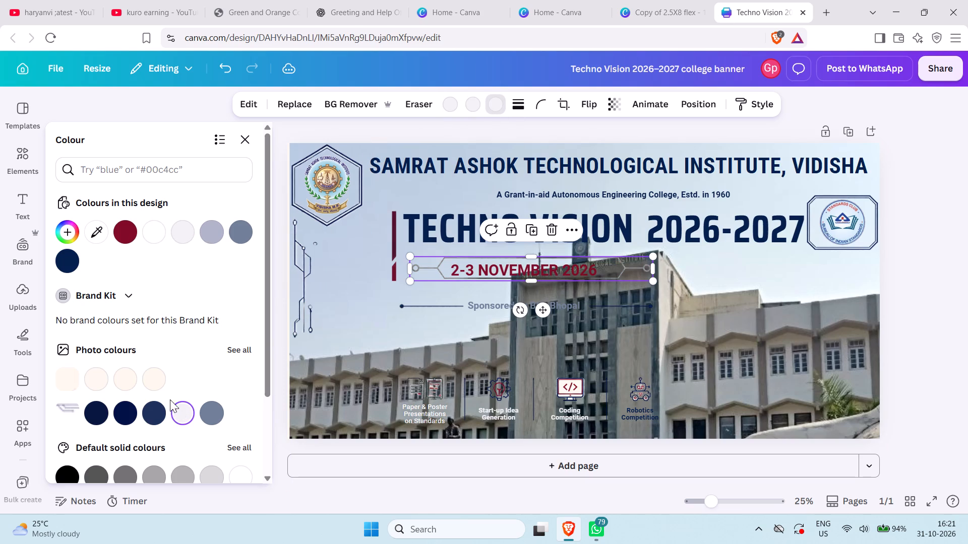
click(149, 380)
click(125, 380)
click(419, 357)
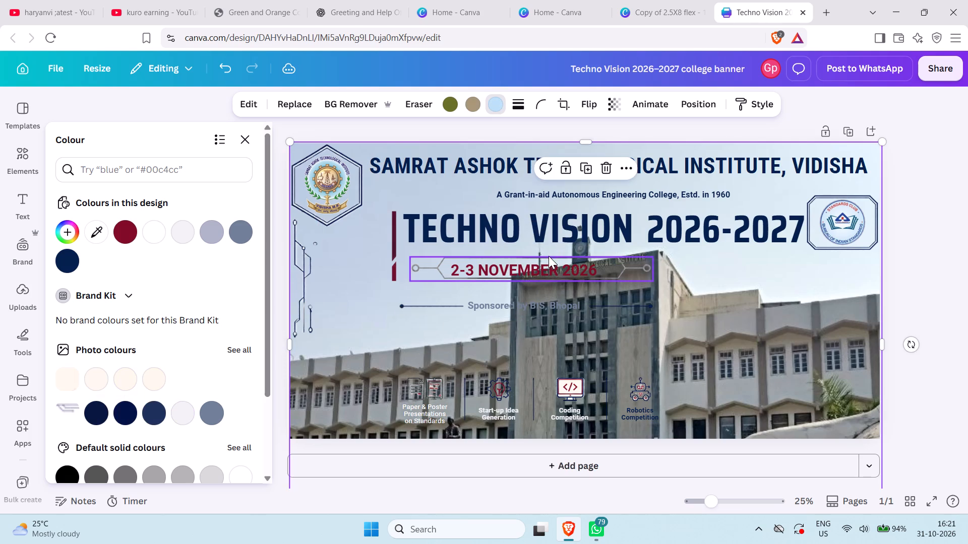
Recolour all three colours of the line frame around the "2-3 November 2026" date to the design's dark blue.
click(546, 268)
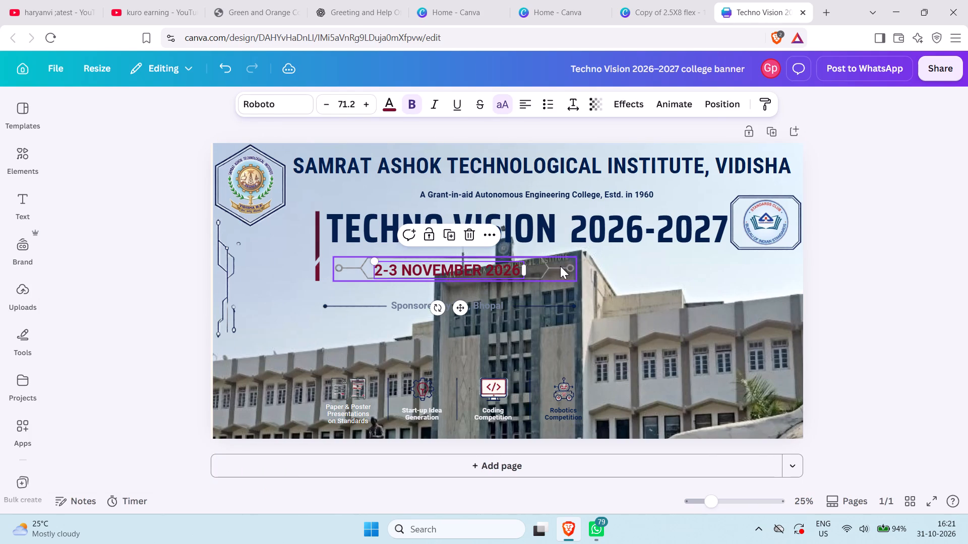
click(560, 266)
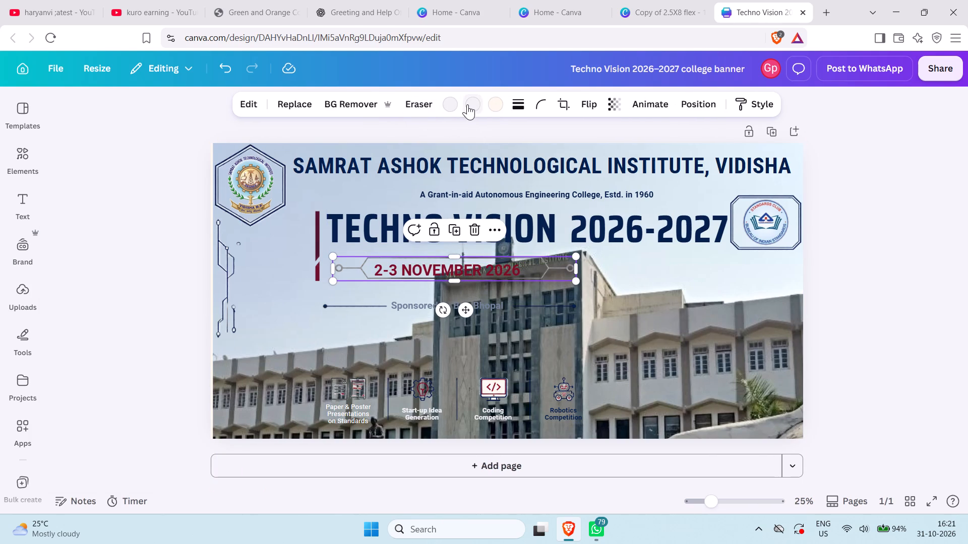
click(467, 104)
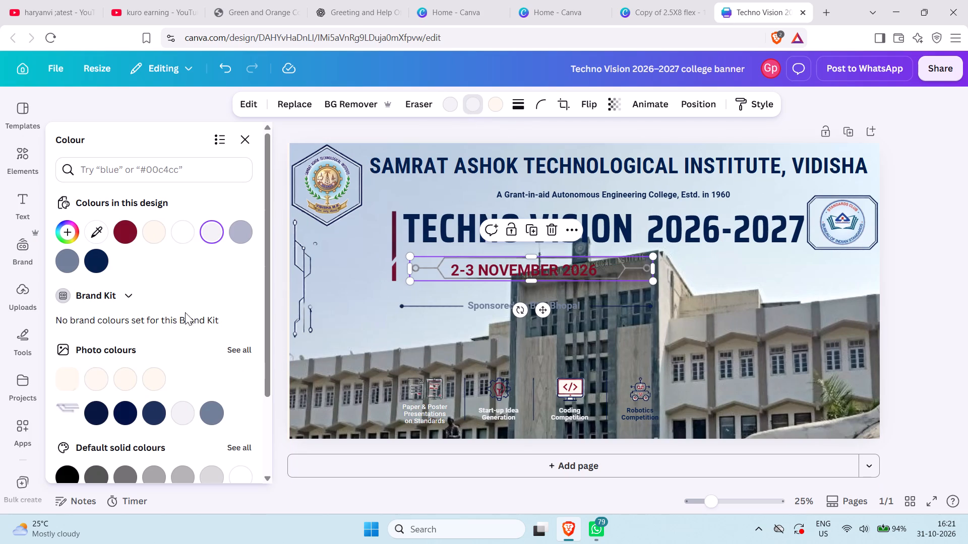
click(96, 260)
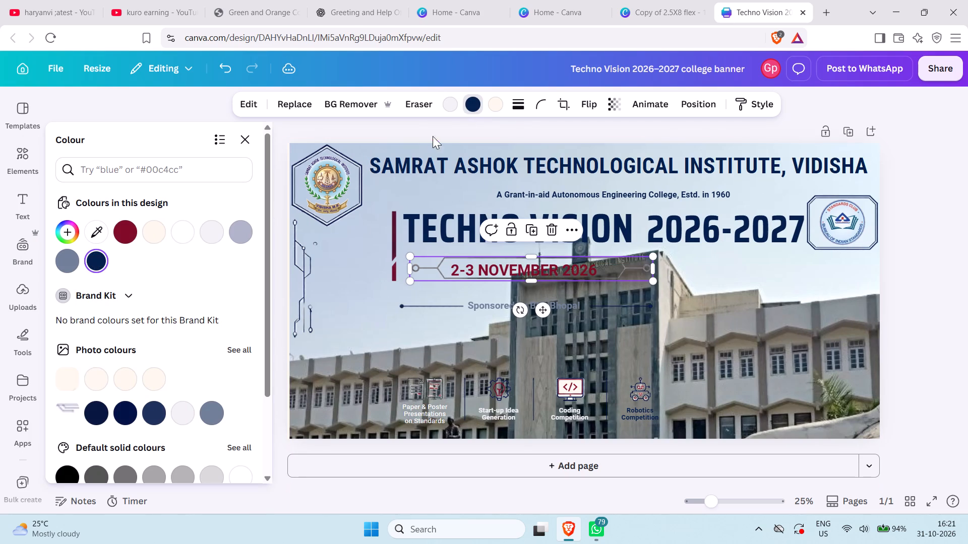
click(455, 107)
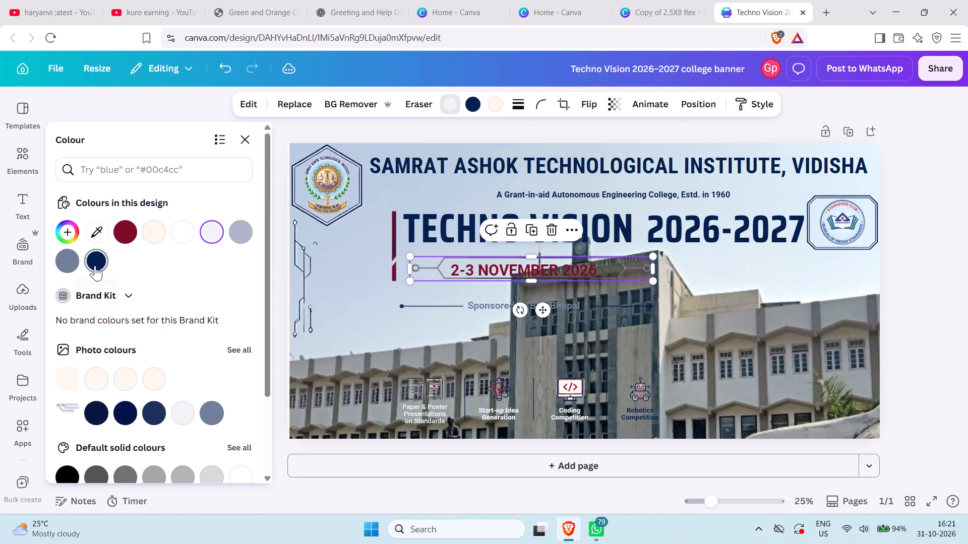
click(95, 265)
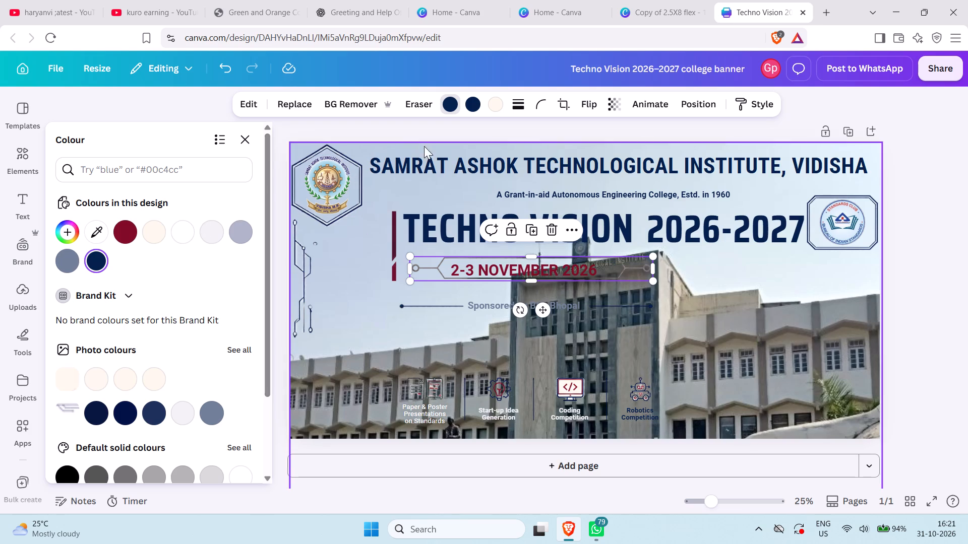
click(498, 102)
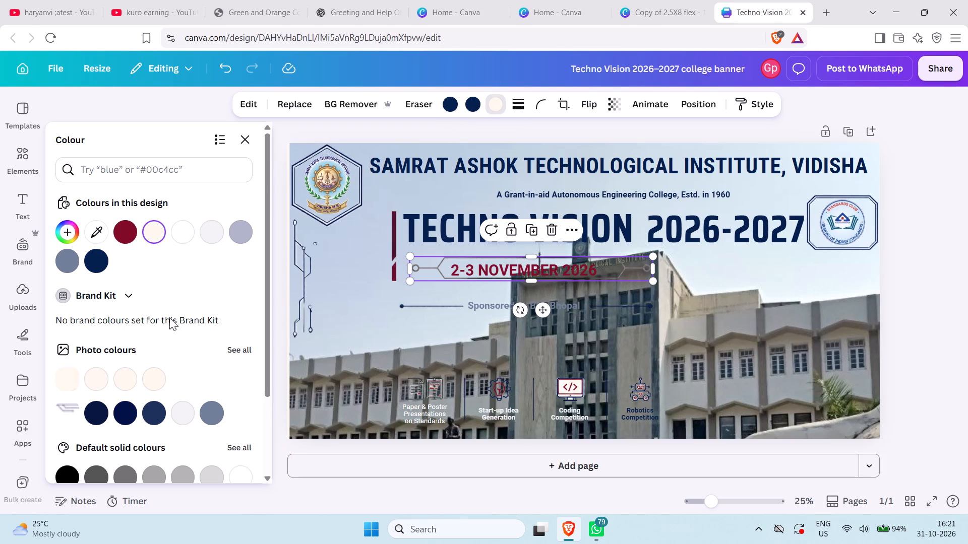
click(102, 267)
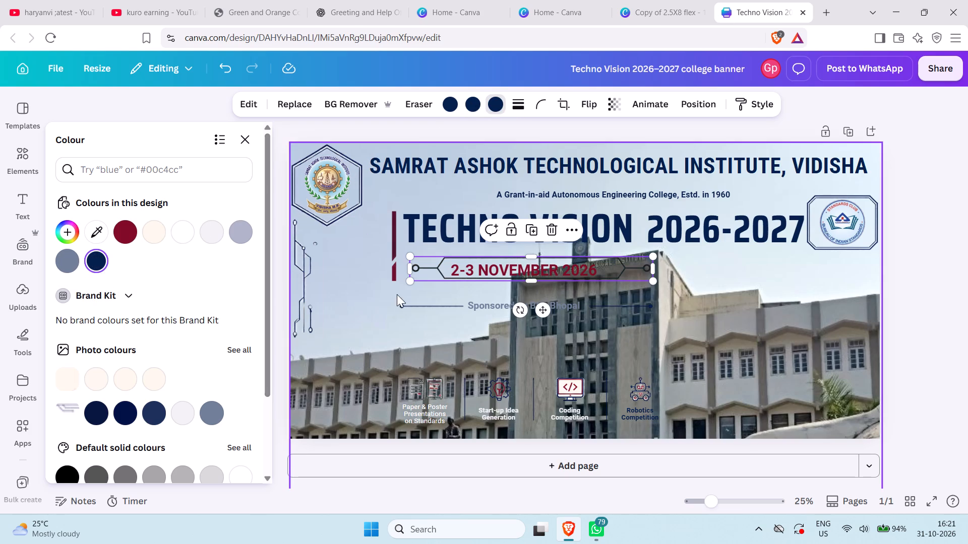
click(373, 295)
Recolour the "2-3 November 2026" date text, trying dark blue before applying the default black-to-gold gradient.
click(526, 261)
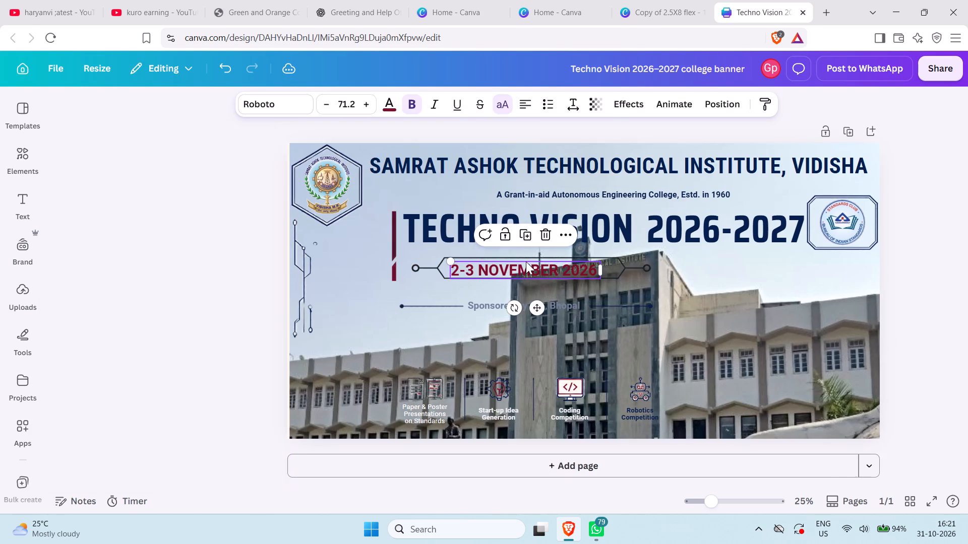
click(390, 102)
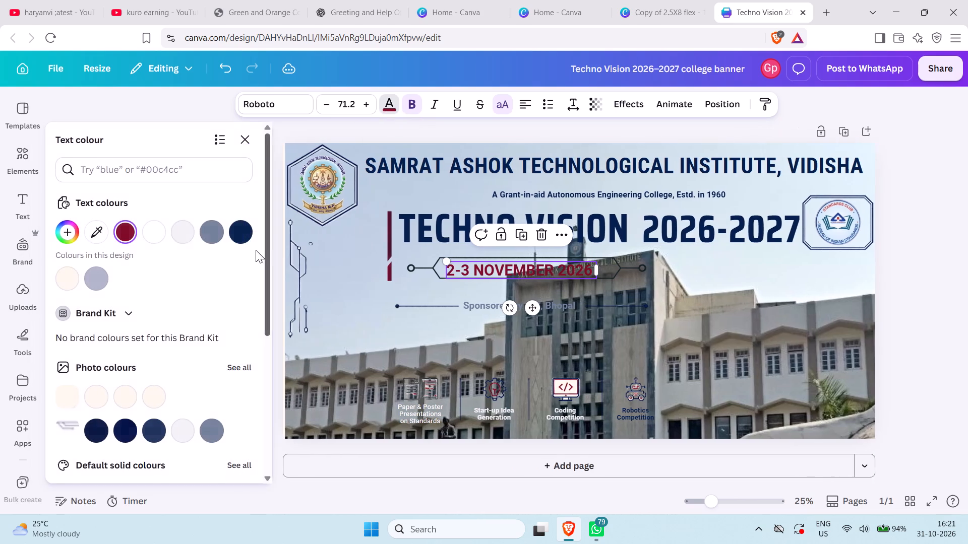
click(239, 232)
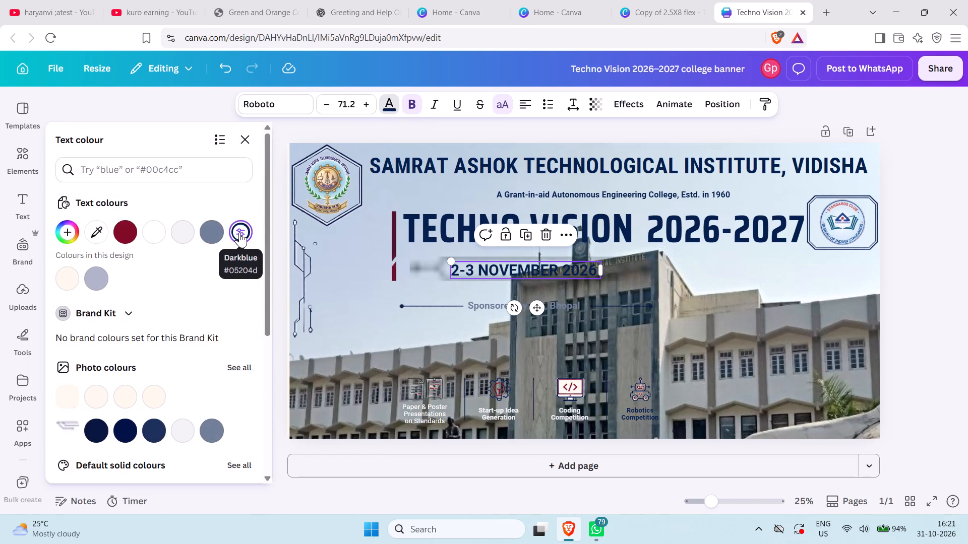
scroll(202, 342, down, 4)
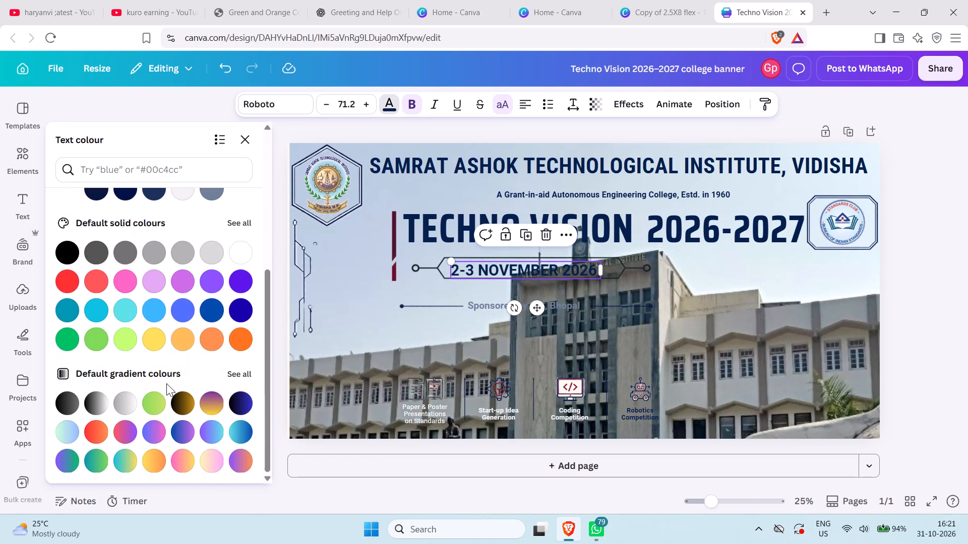
click(178, 392)
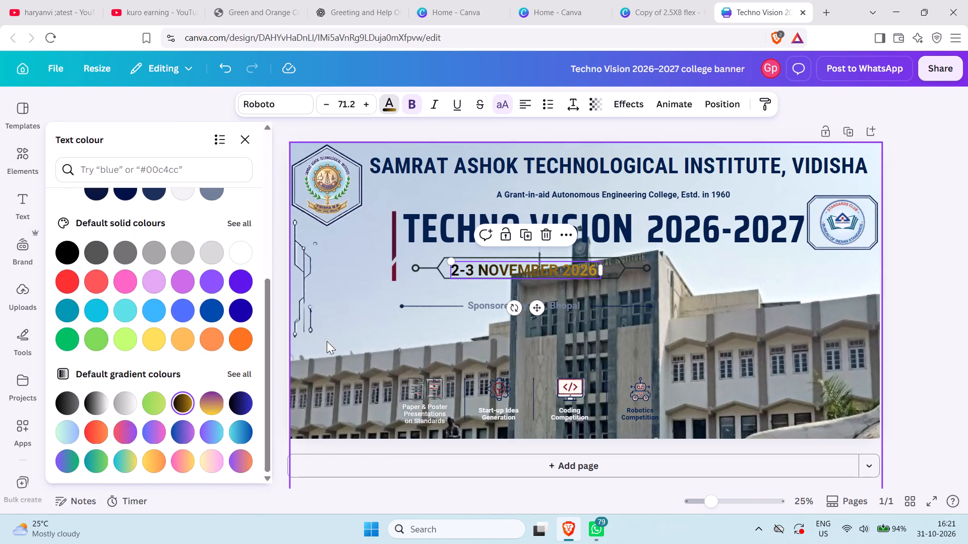
click(357, 300)
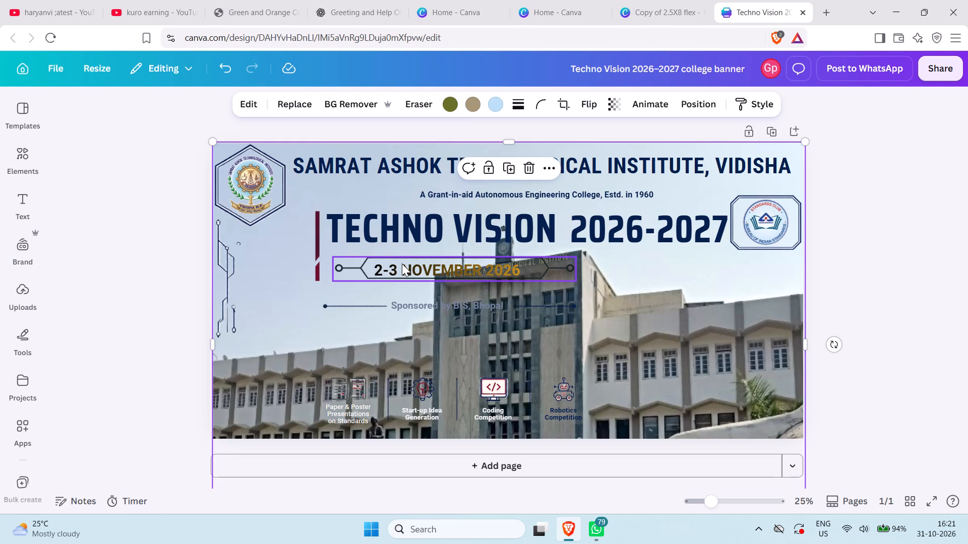
Move the text "2026-2027" from its separate box to the end of the TECHNO VISION title, widening the title to about 675 to fit one line.
click(451, 222)
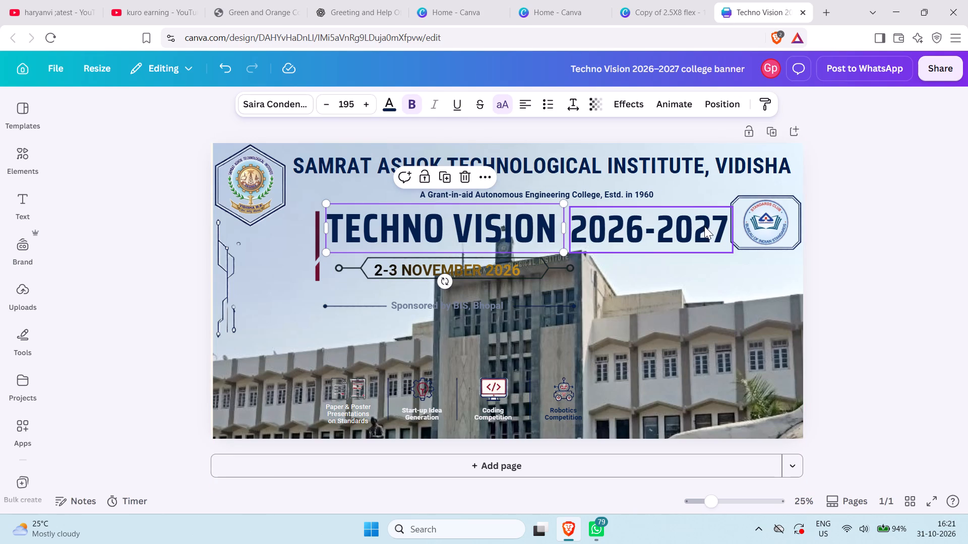
double_click(725, 227)
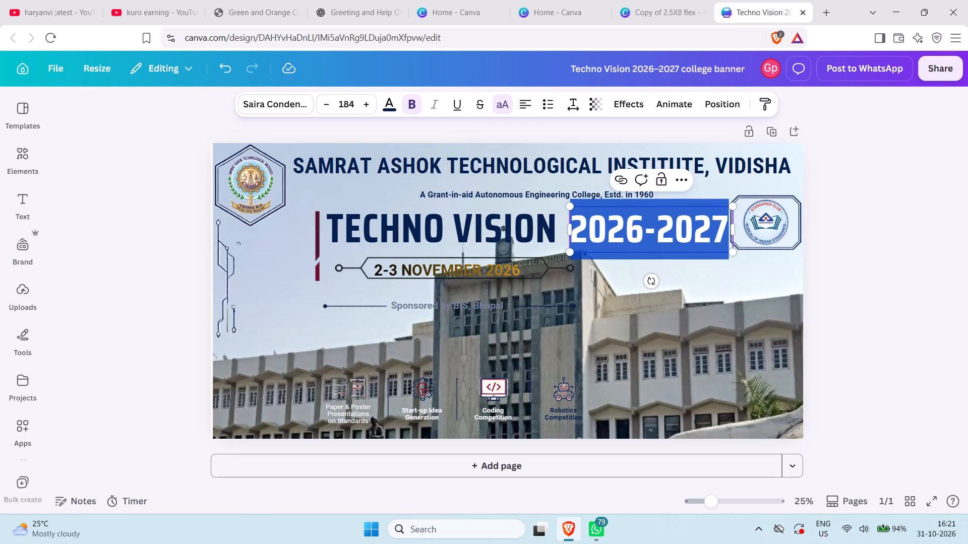
key(ctrl+c)
key(BackSpace)
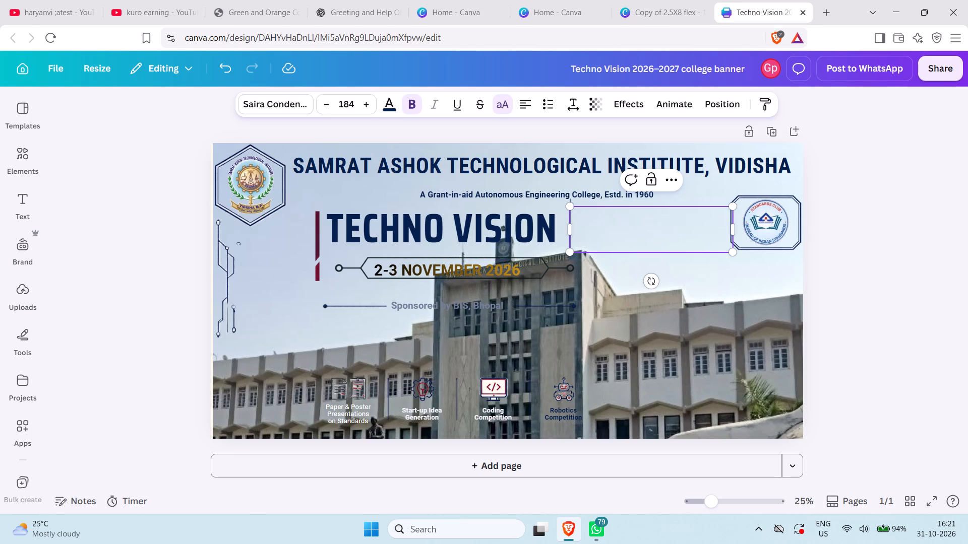
click(707, 267)
click(535, 231)
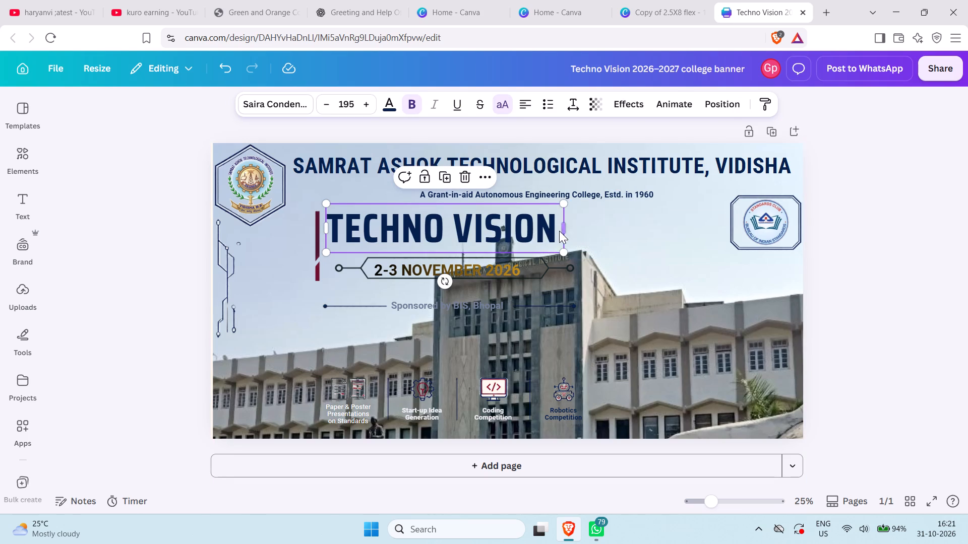
click(557, 230)
click(556, 230)
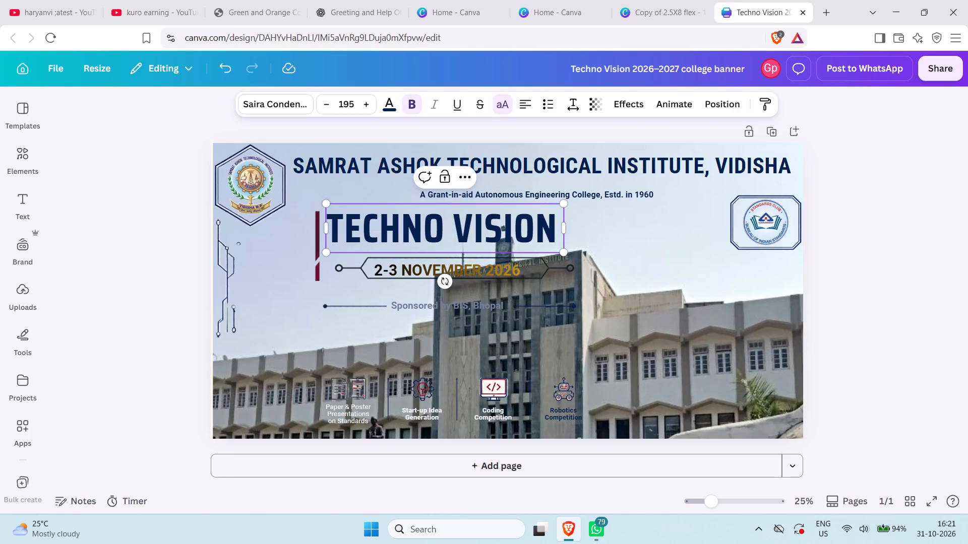
key(ctrl+v)
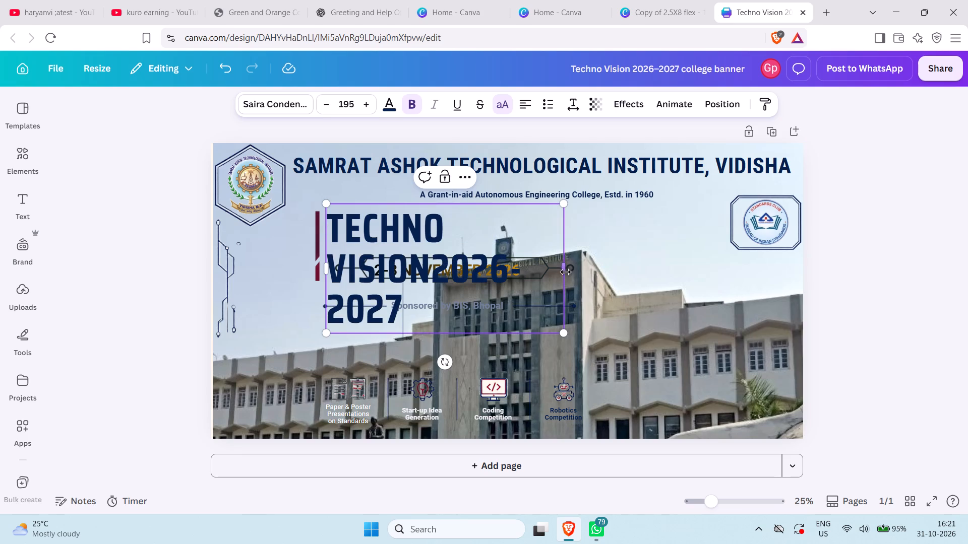
drag(566, 273, 730, 228)
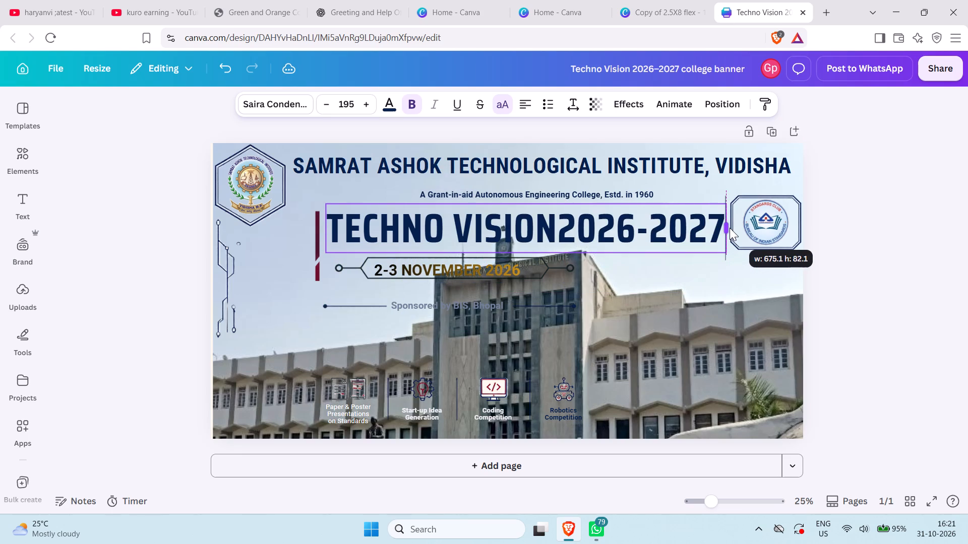
drag(730, 228, 731, 228)
click(670, 268)
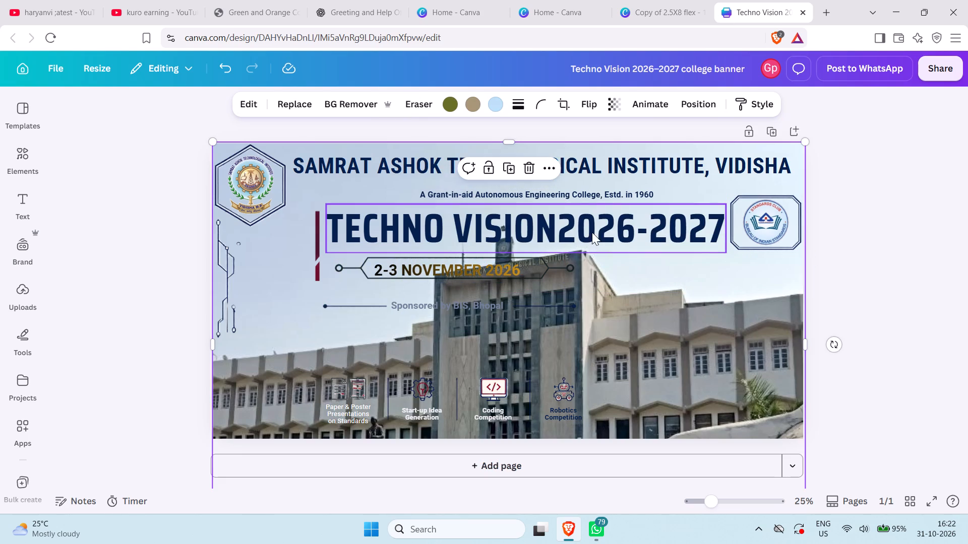
Insert a hyphen between VISION and 2026-2027 in the title and scale the text to size 189 to fit one line.
click(592, 228)
click(595, 228)
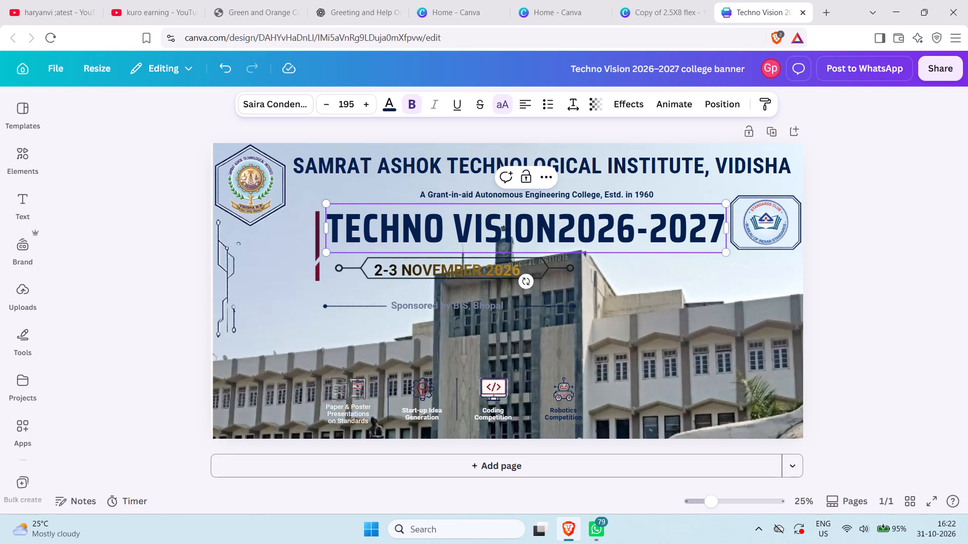
click(561, 226)
key(minus)
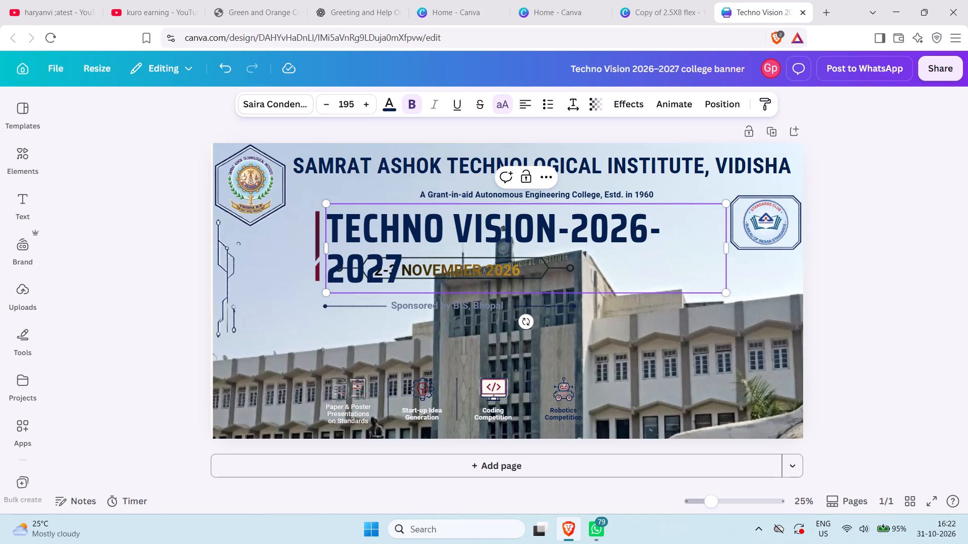
key(space)
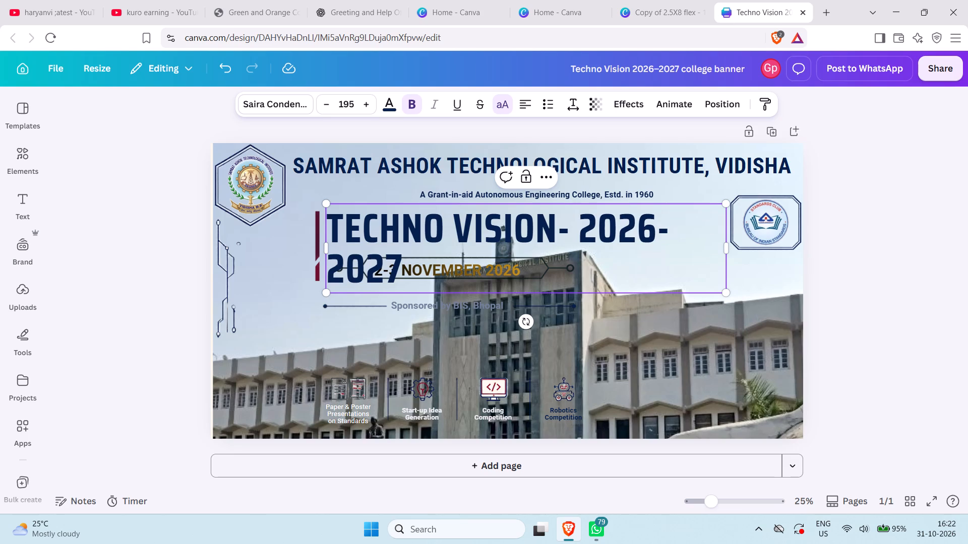
click(558, 231)
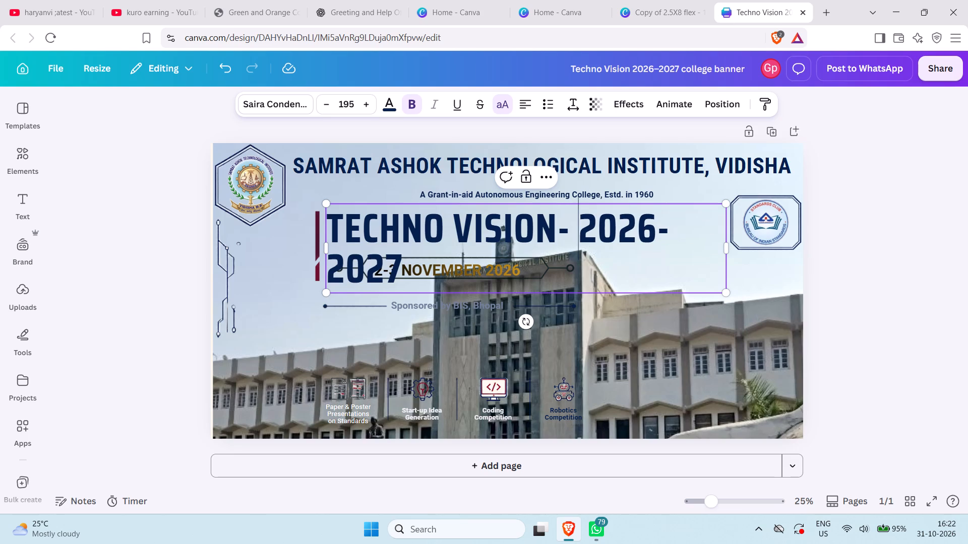
click(580, 229)
key(BackSpace)
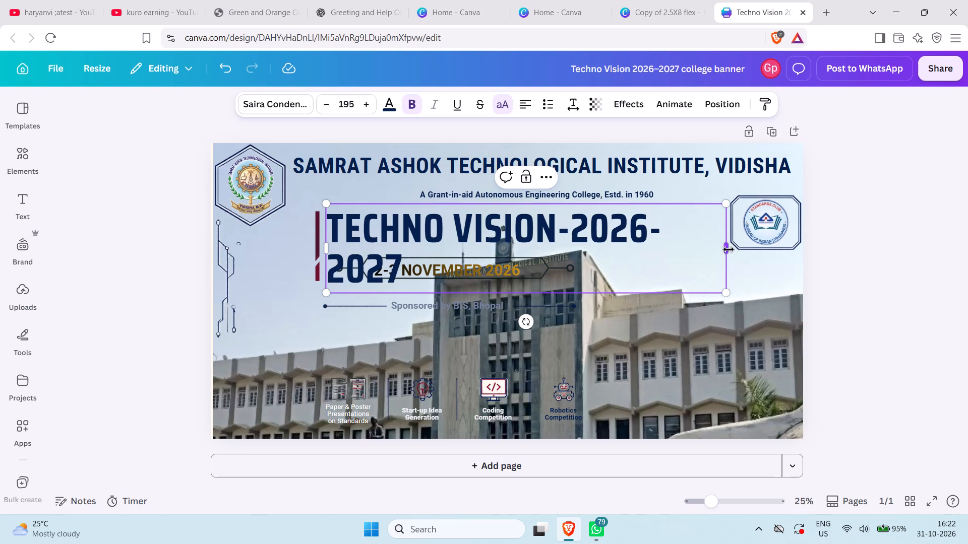
drag(729, 292, 723, 284)
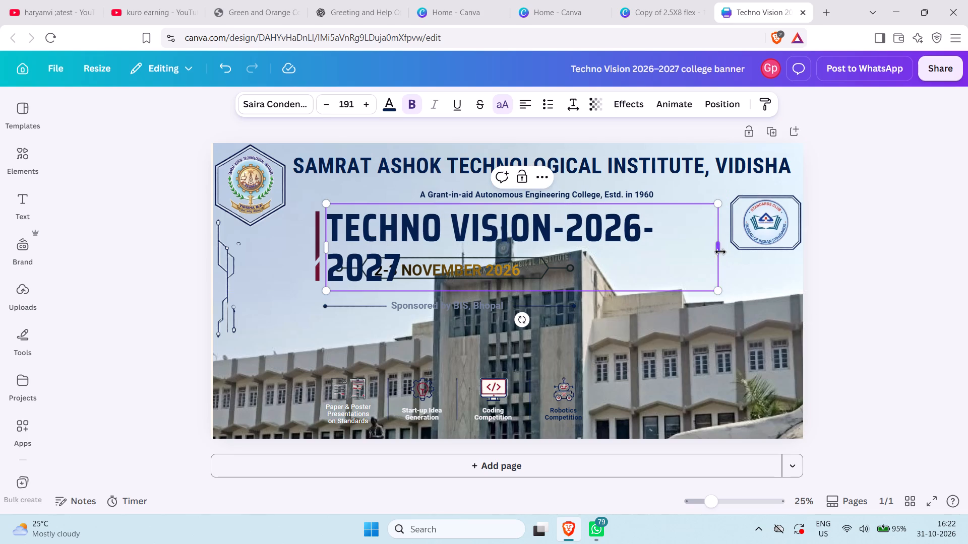
drag(718, 248, 725, 247)
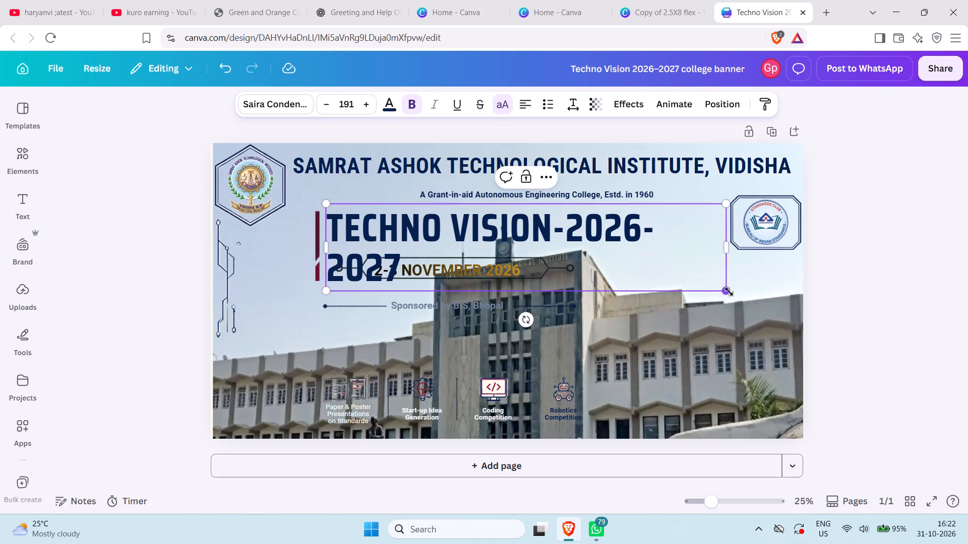
drag(729, 293, 723, 289)
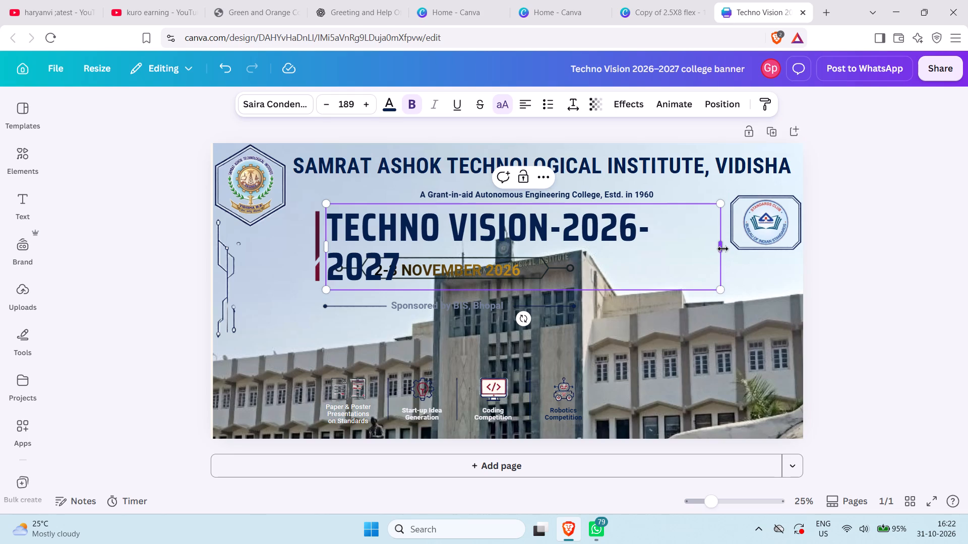
drag(723, 248, 728, 248)
click(730, 270)
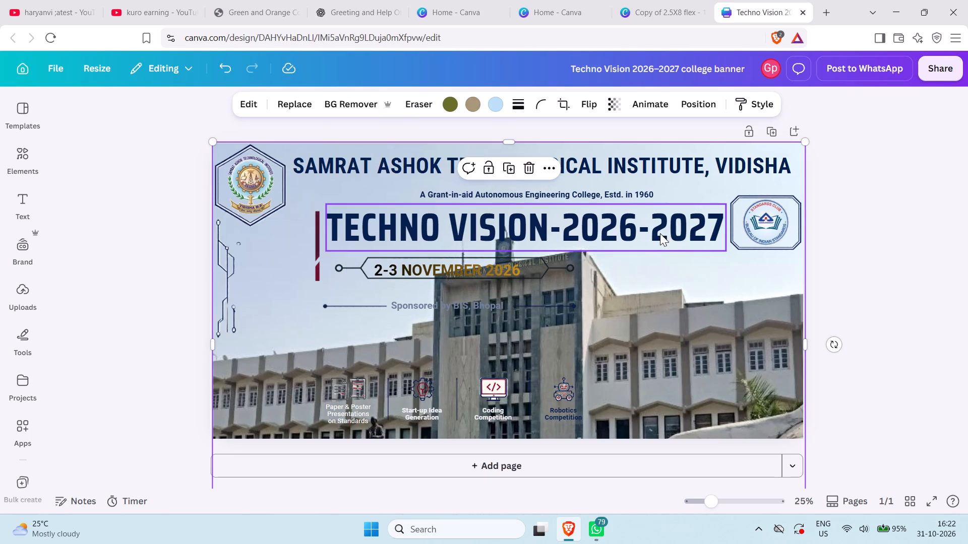
Shorten the year range at the end of the title to "2026-27".
click(682, 231)
click(687, 227)
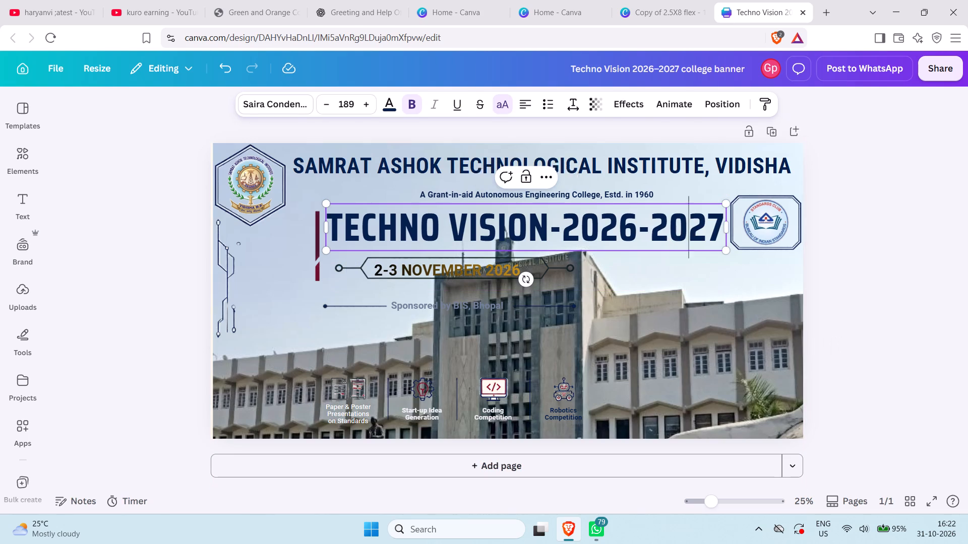
key(BackSpace)
key(BackSpace)
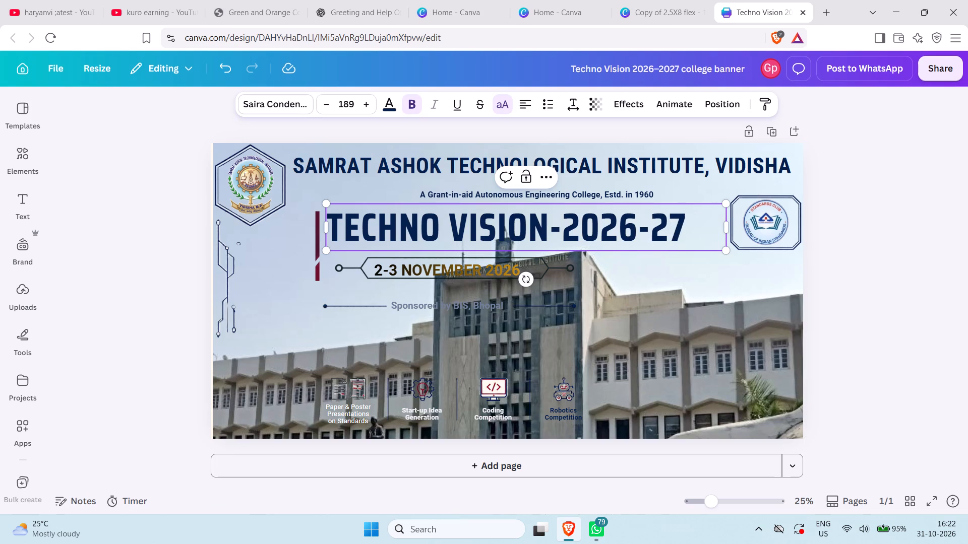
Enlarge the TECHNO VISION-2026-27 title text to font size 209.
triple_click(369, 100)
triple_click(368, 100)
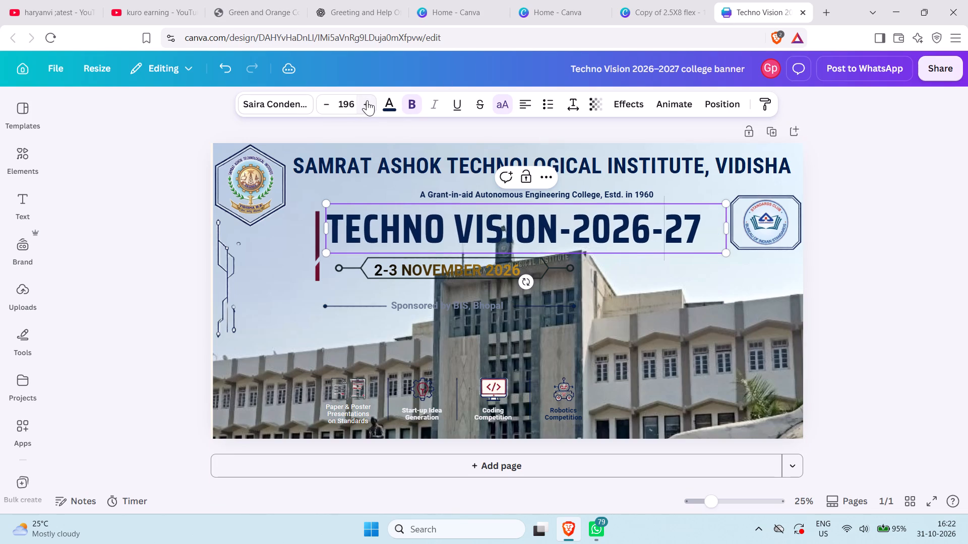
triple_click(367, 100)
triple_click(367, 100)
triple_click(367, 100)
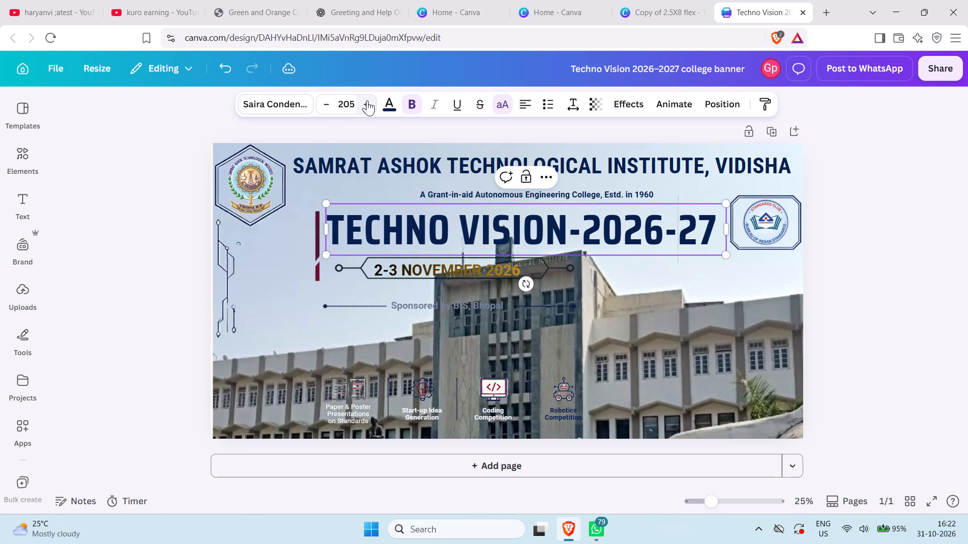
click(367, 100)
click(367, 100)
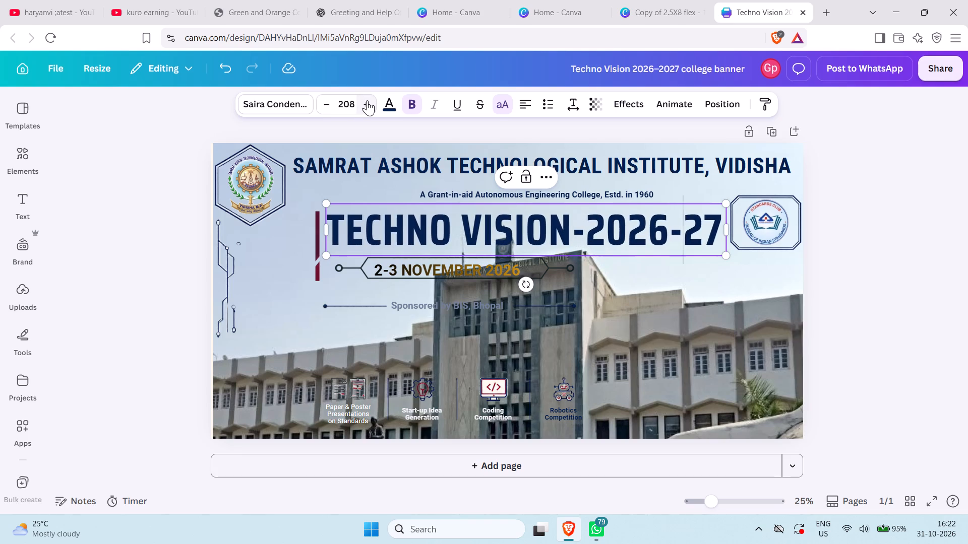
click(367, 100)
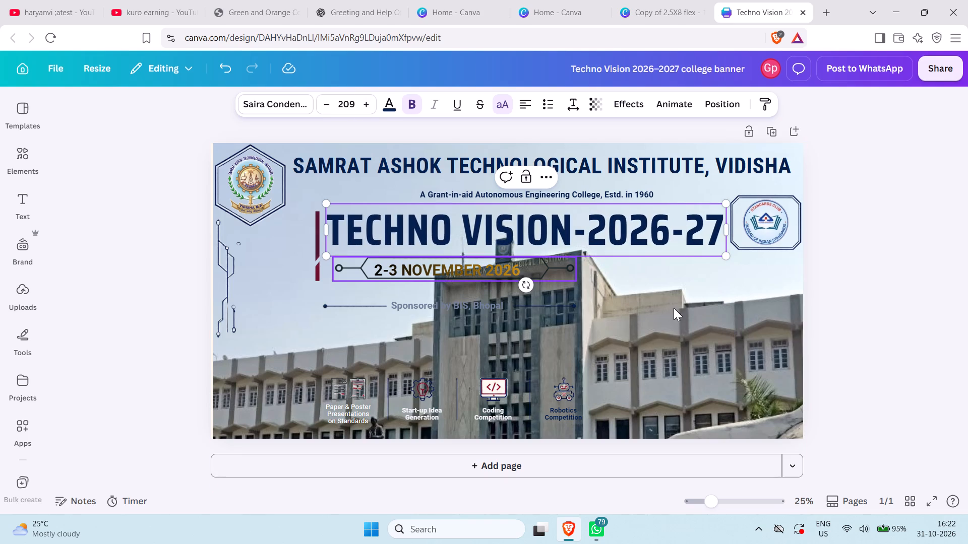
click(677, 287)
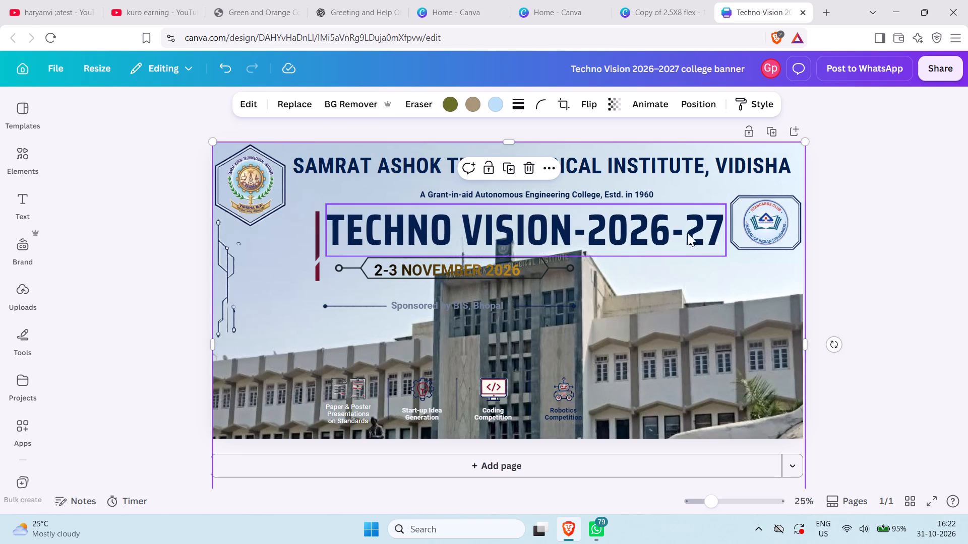
Set the title's font size to 207 and enclose "26-27" in parentheses so the year reads "20(26-27)".
click(636, 232)
click(633, 229)
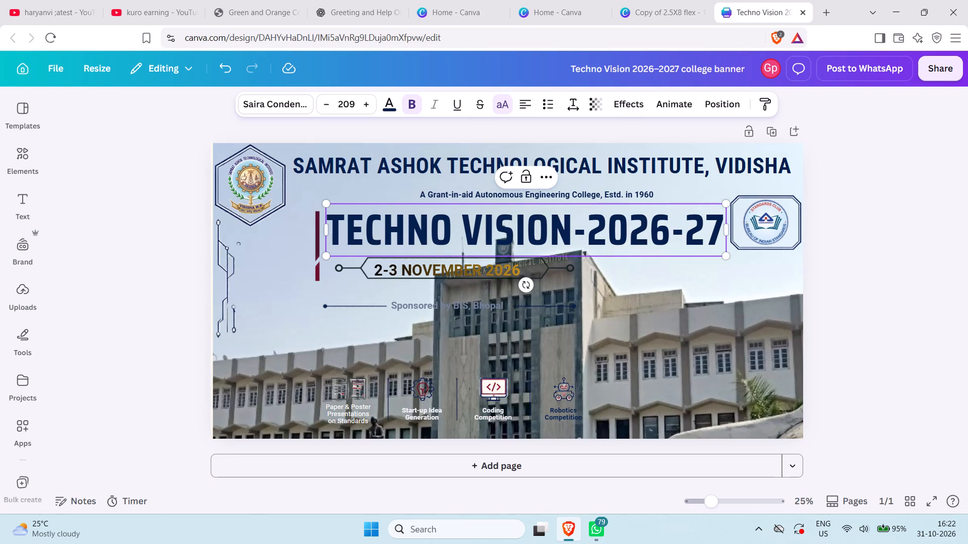
double_click(331, 106)
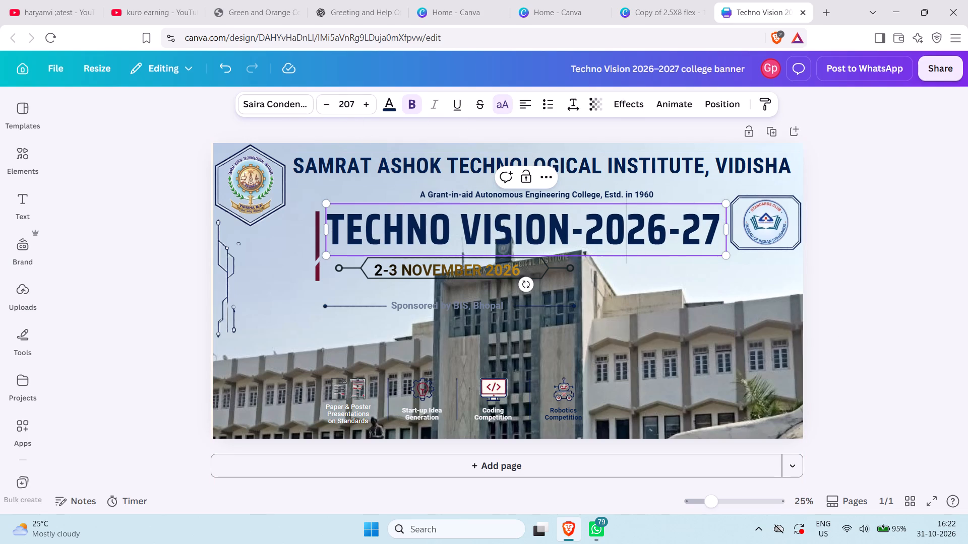
key(shift+parenleft)
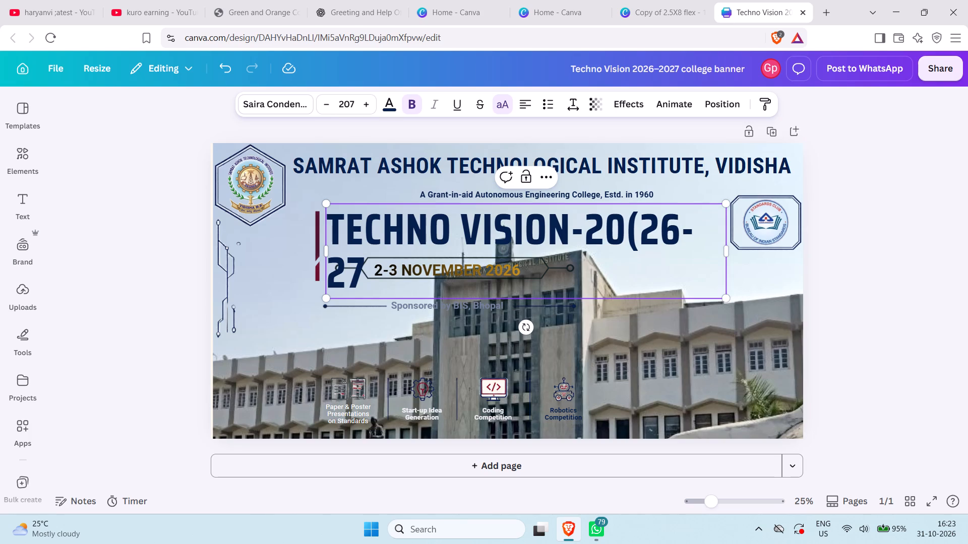
click(375, 270)
key(shift+parenright)
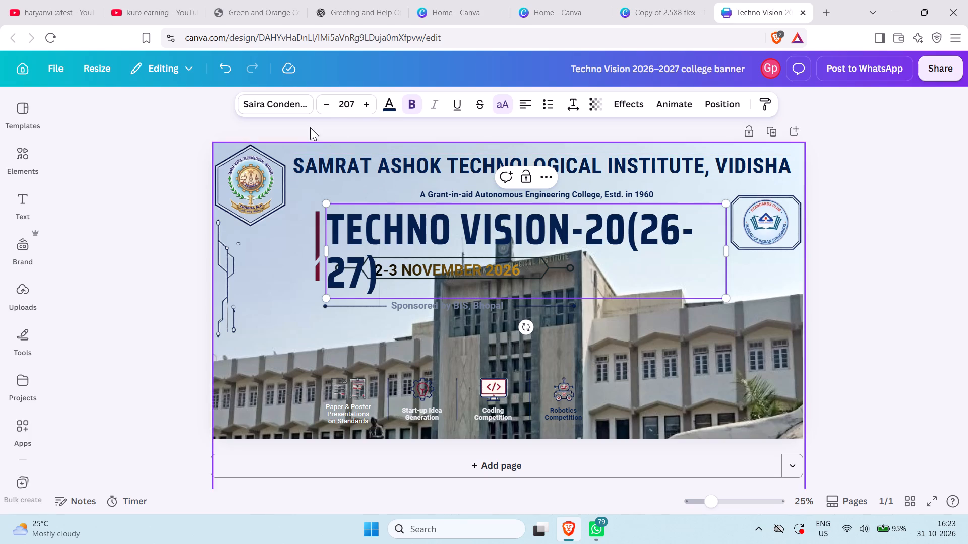
Reduce the title's font size to 195 so that TECHNO VISION-20(26-27) fits on one line, keeping the hyphen between 26 and 27.
double_click(324, 107)
click(324, 107)
double_click(324, 107)
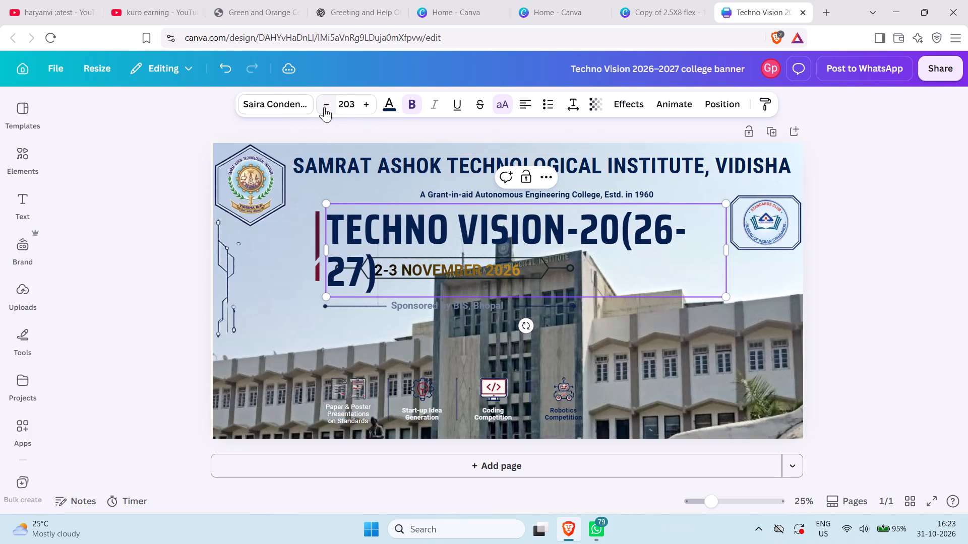
click(324, 107)
click(324, 107)
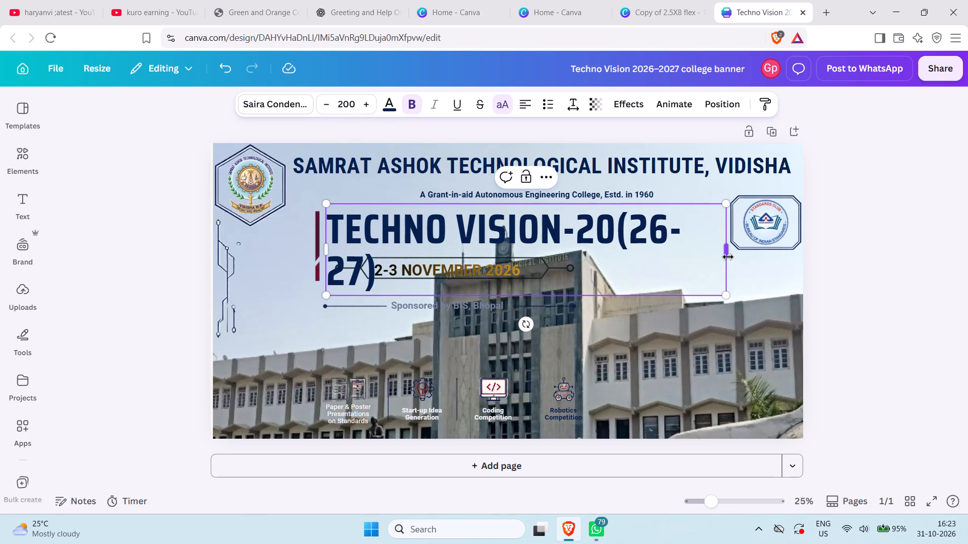
drag(728, 257, 719, 254)
drag(723, 255, 729, 256)
click(332, 267)
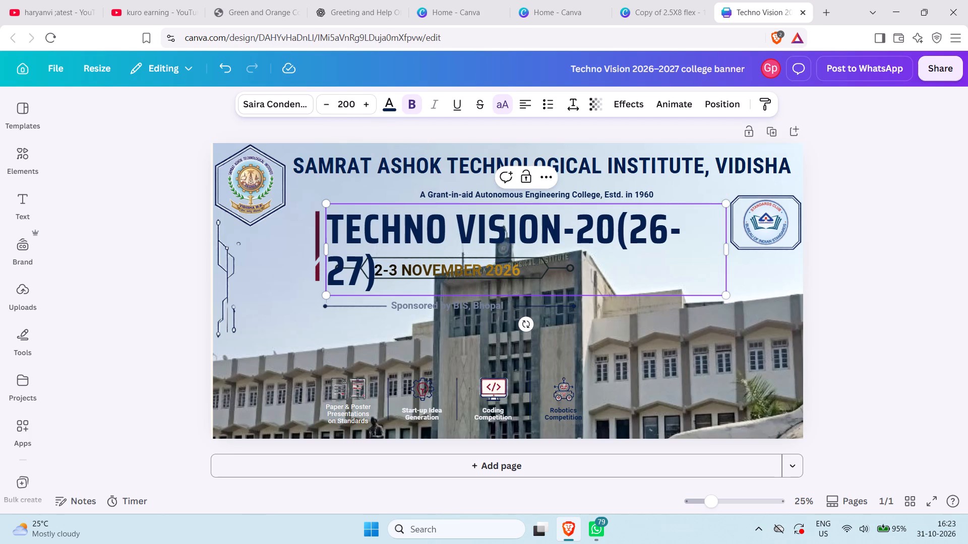
click(332, 267)
key(BackSpace)
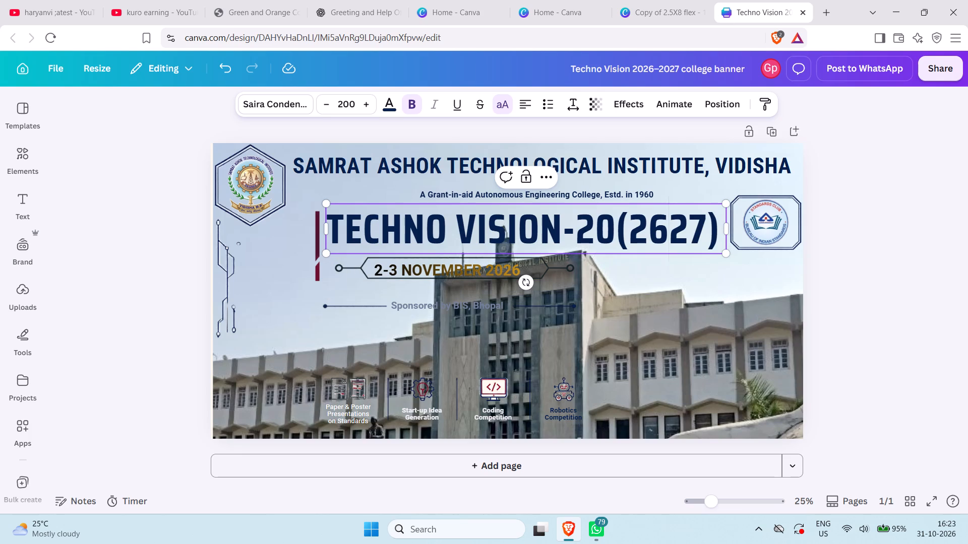
key(minus)
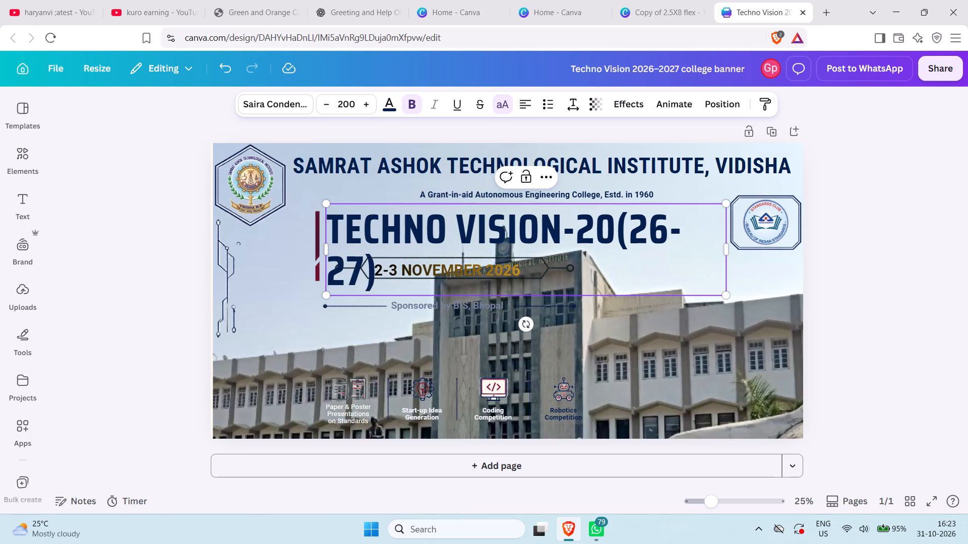
triple_click(325, 105)
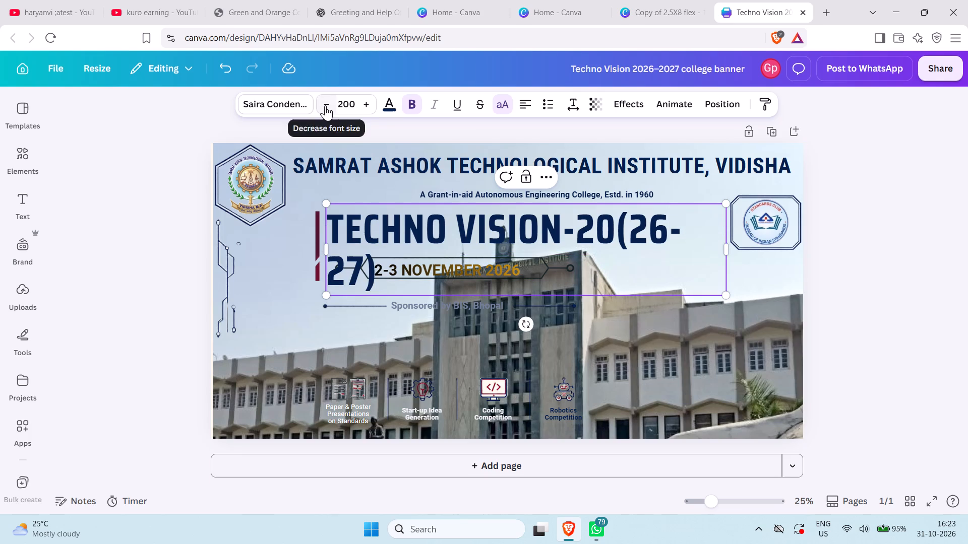
double_click(325, 105)
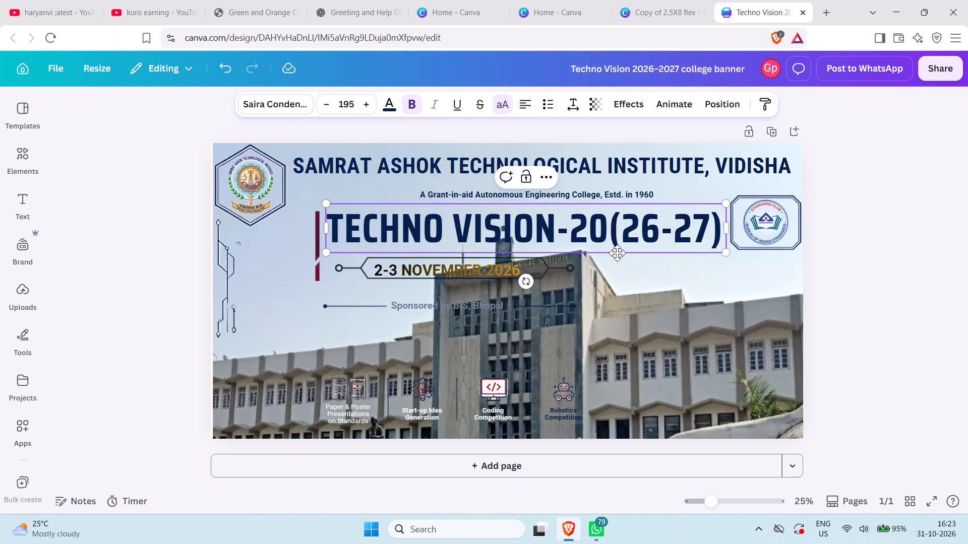
click(657, 269)
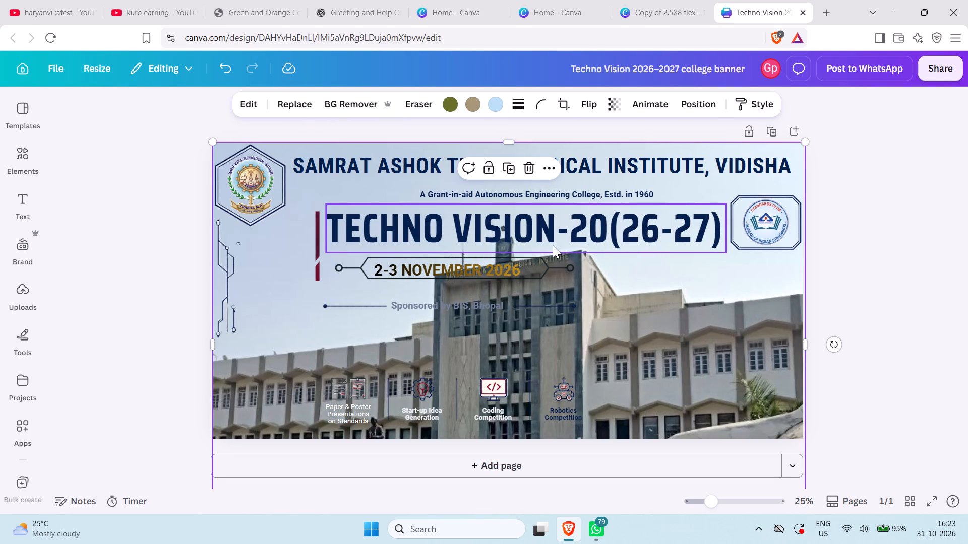
Check the reference screen photo in ChatGPT and remove both parentheses from the title so it reads TECHNO VISION-2026-27.
click(331, 7)
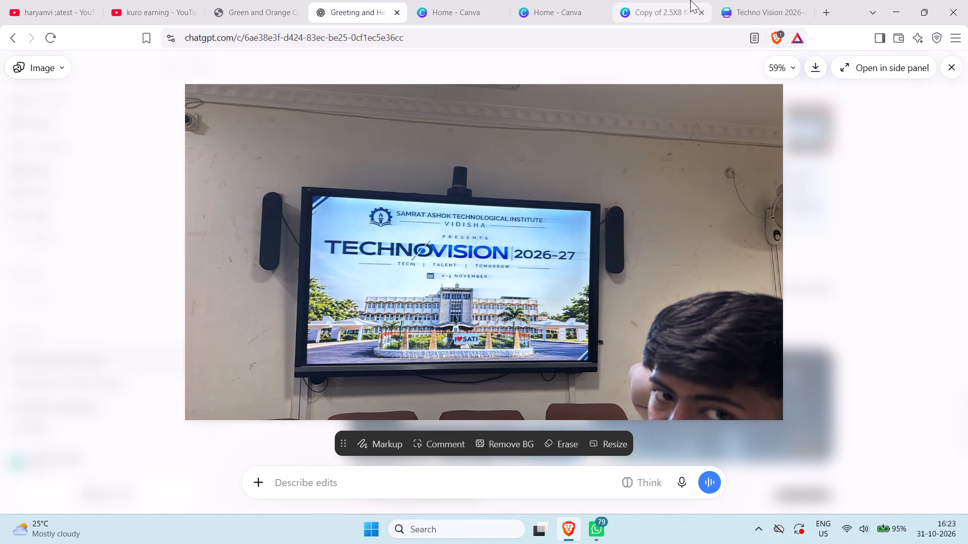
click(772, 9)
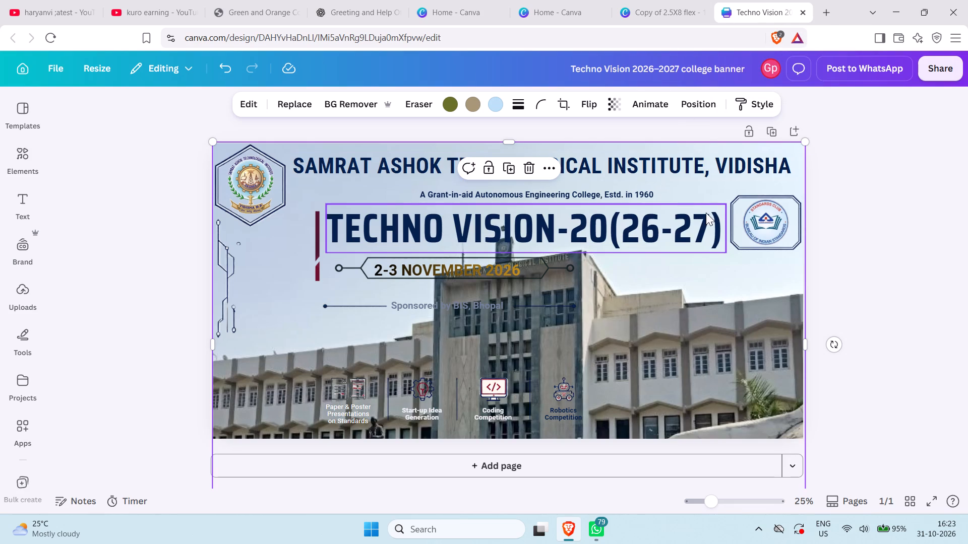
click(622, 229)
click(622, 229)
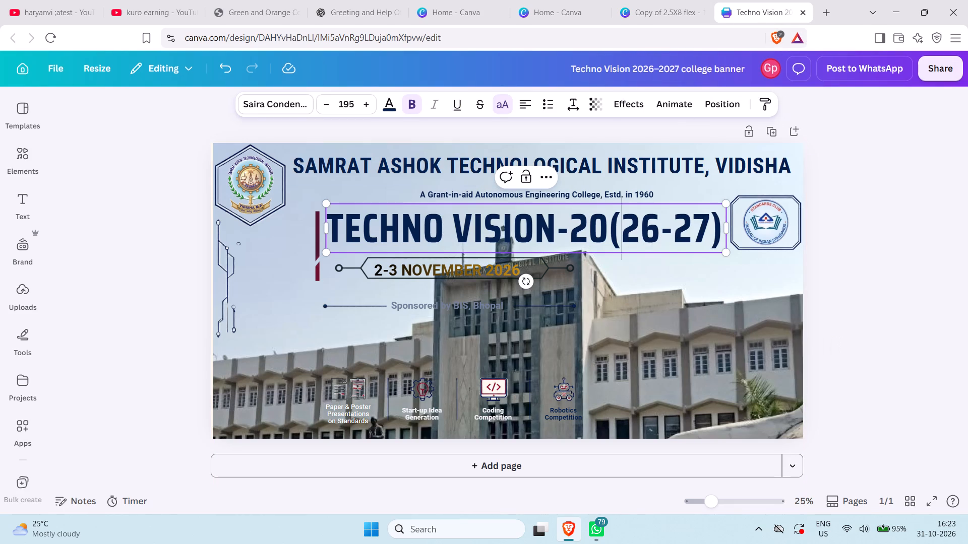
key(BackSpace)
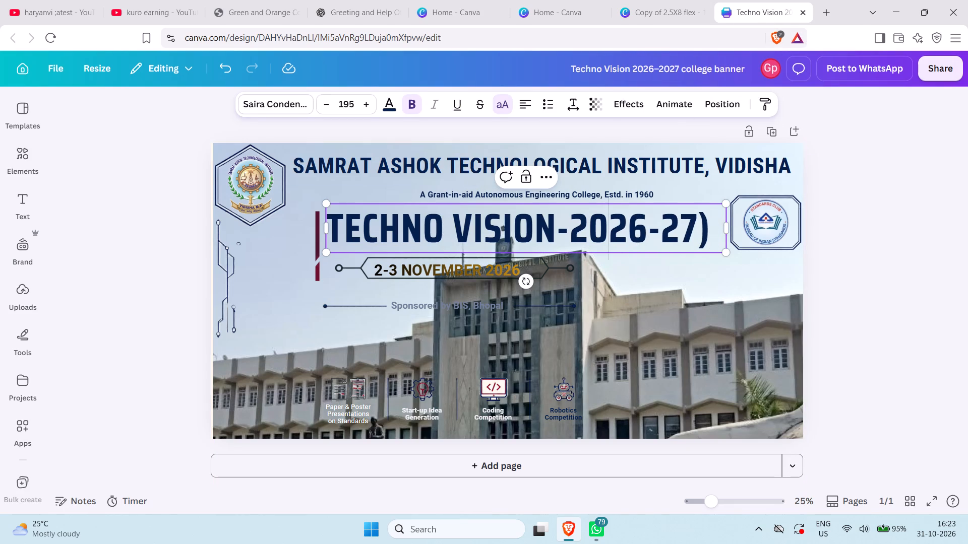
click(717, 232)
key(BackSpace)
Enlarge the TECHNO VISION-2026-27 title text to font size 209.
click(365, 105)
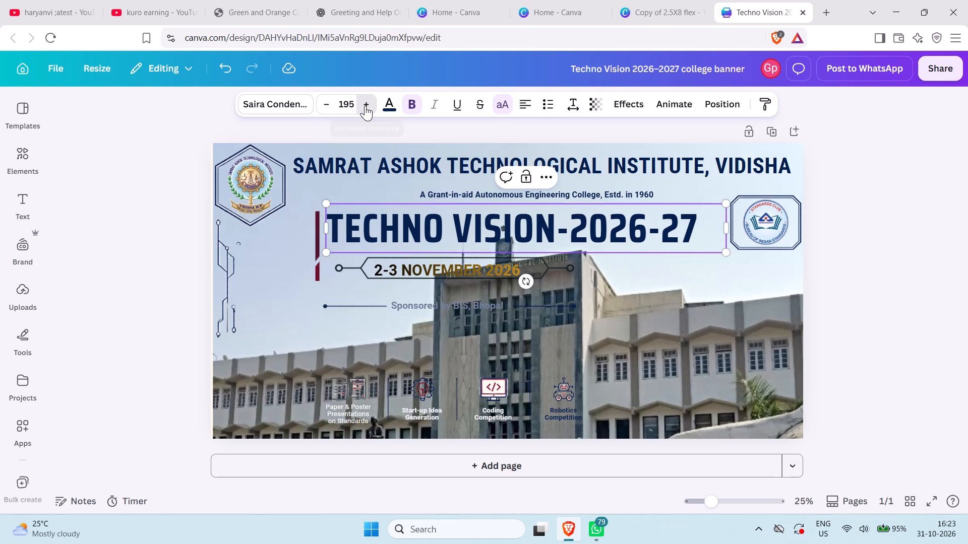
triple_click(365, 105)
triple_click(365, 105)
triple_click(365, 105)
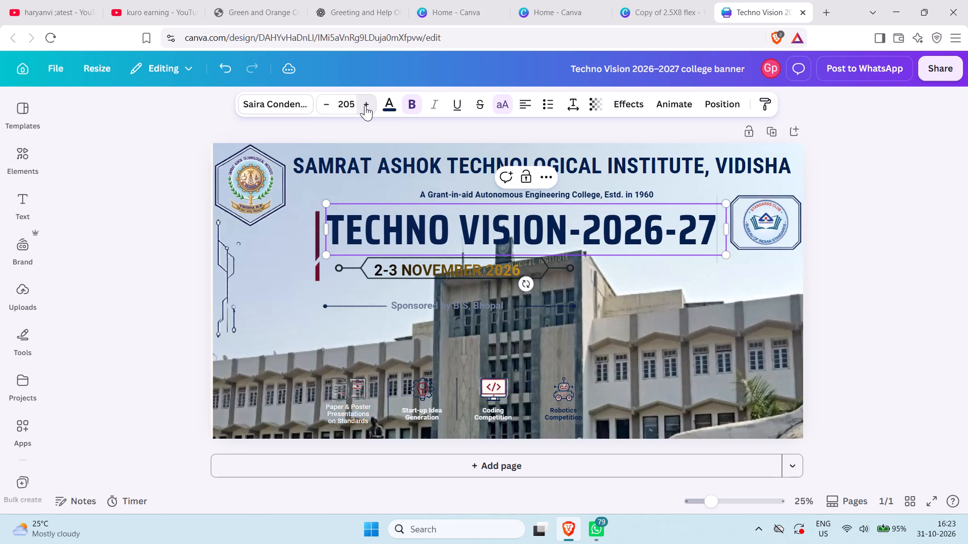
triple_click(365, 105)
click(365, 105)
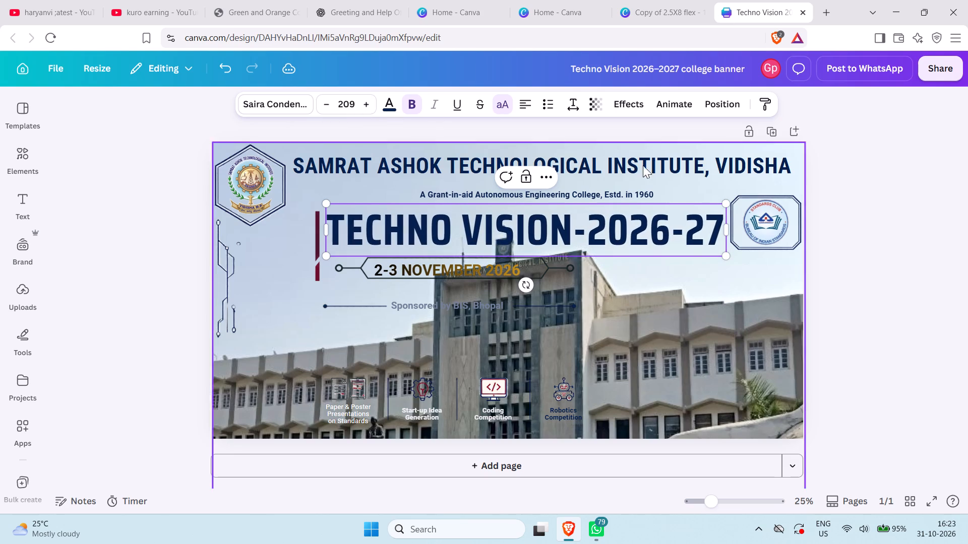
click(939, 221)
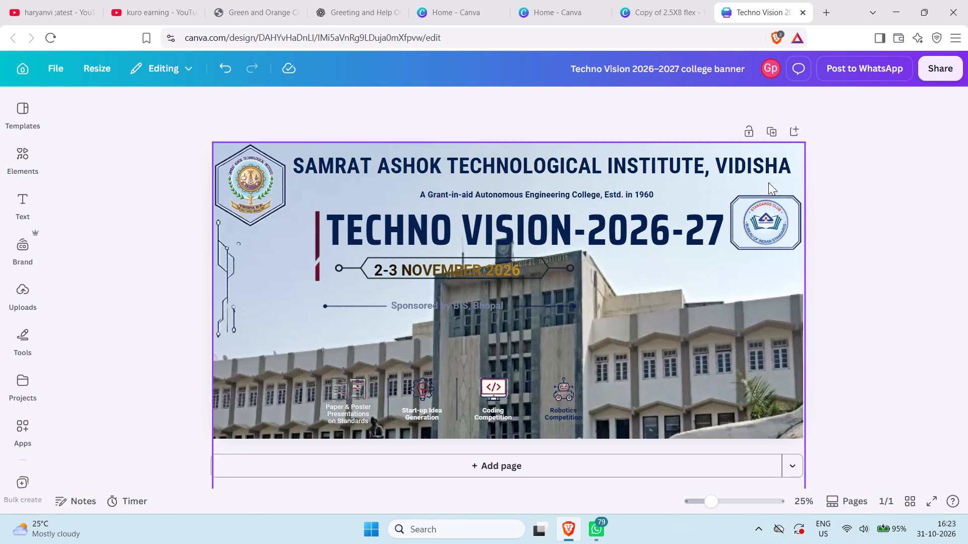
Move the "A Grant-in-aid Autonomous Engineering College" tagline up and slightly left, directly beneath the institute name.
click(509, 189)
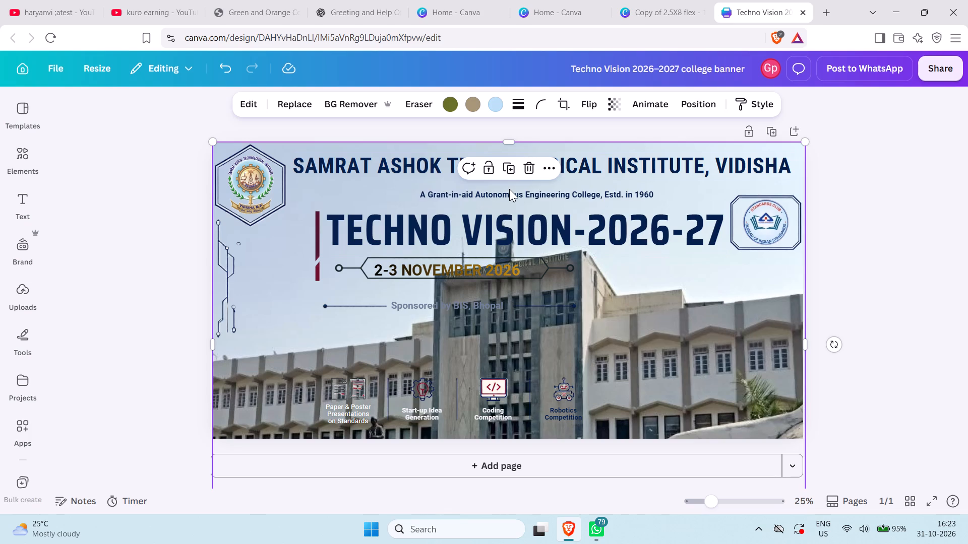
click(525, 196)
drag(530, 194, 525, 188)
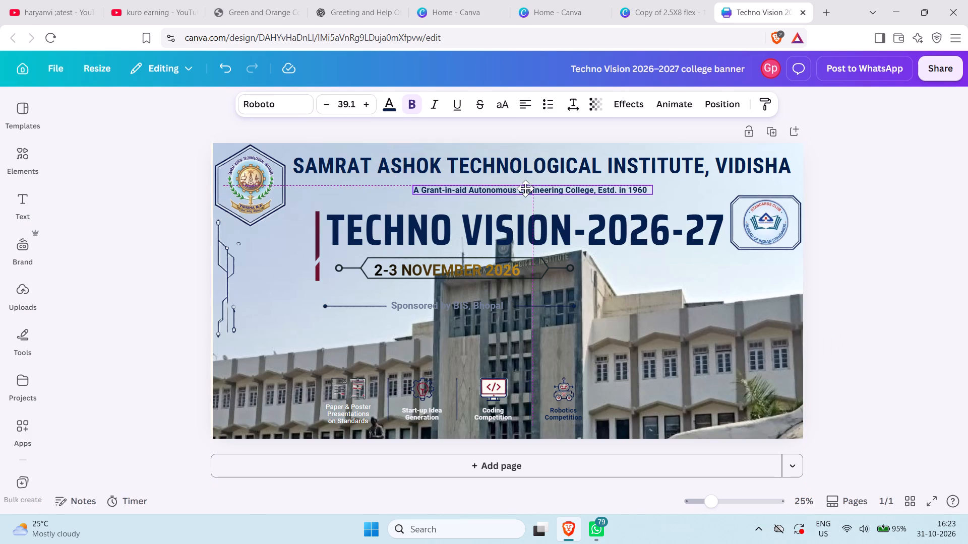
drag(525, 188, 524, 185)
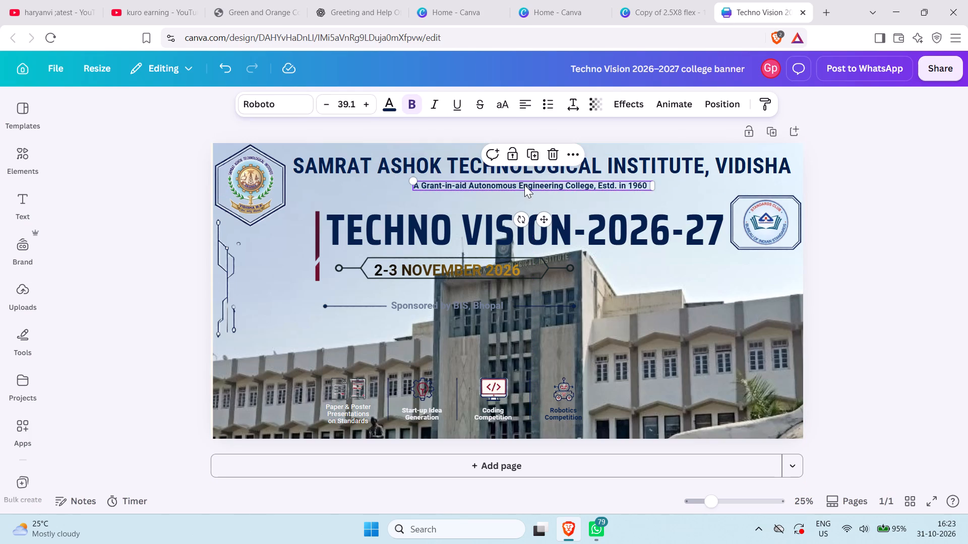
click(942, 205)
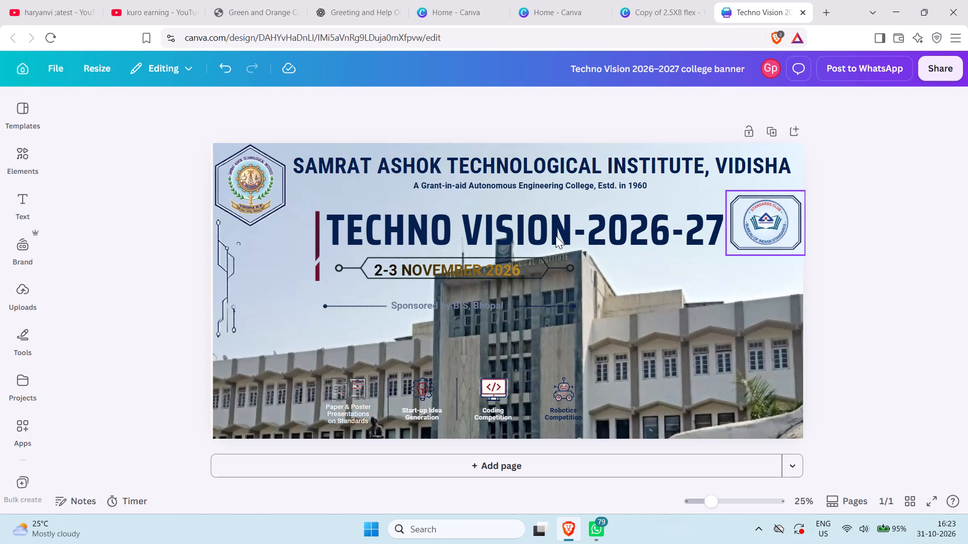
Move the maroon vertical bar and the TECHNO VISION-2026-27 title up and slightly left, just beneath the tagline.
drag(312, 245, 306, 226)
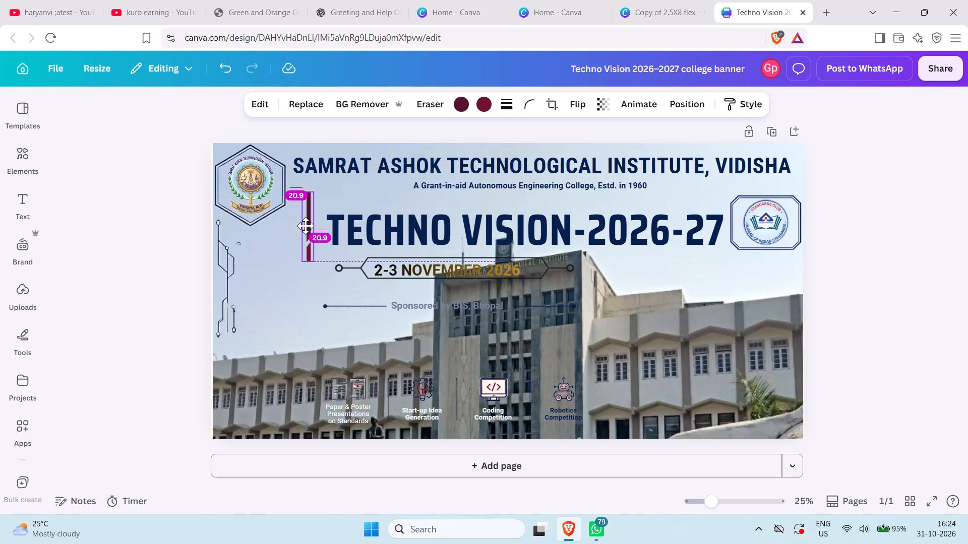
drag(306, 226, 305, 226)
click(836, 209)
drag(638, 238, 634, 236)
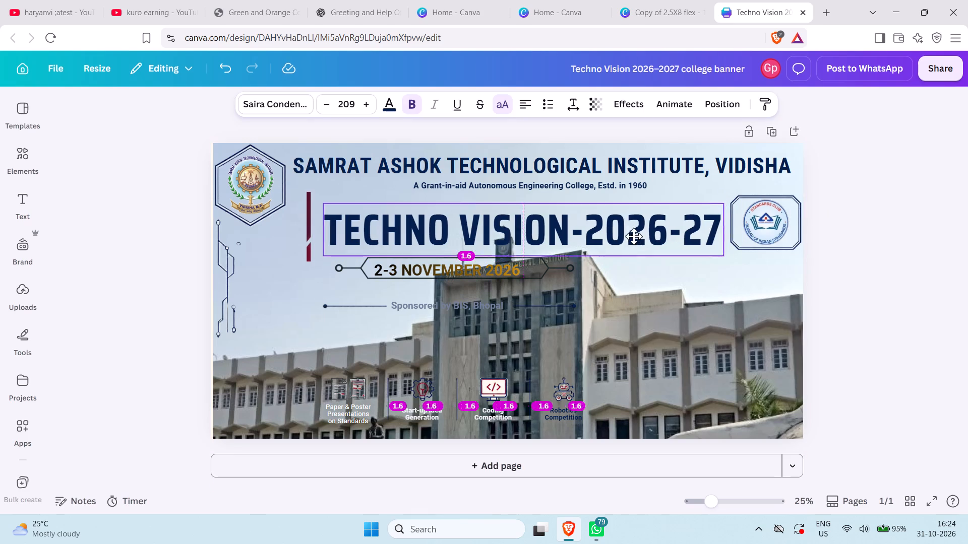
drag(634, 236, 632, 223)
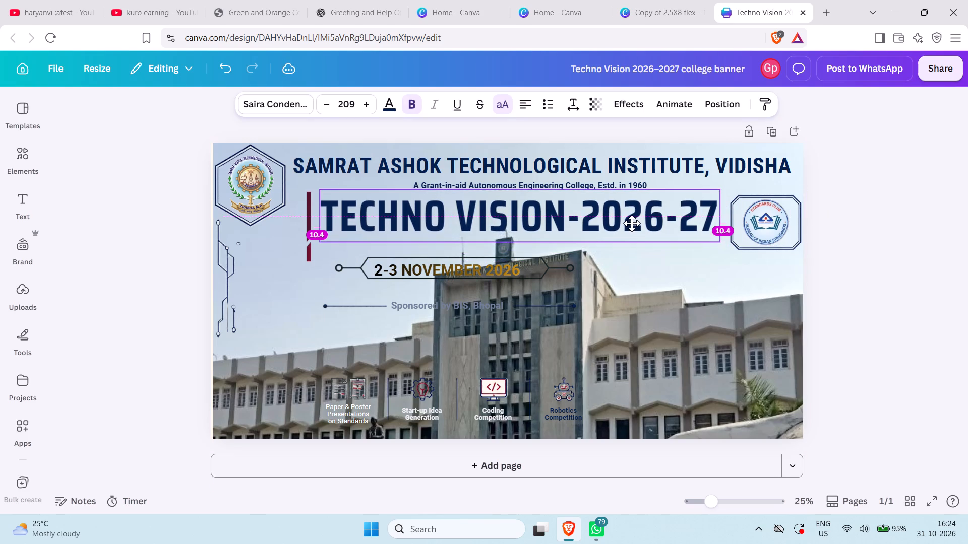
drag(632, 223, 628, 223)
click(883, 218)
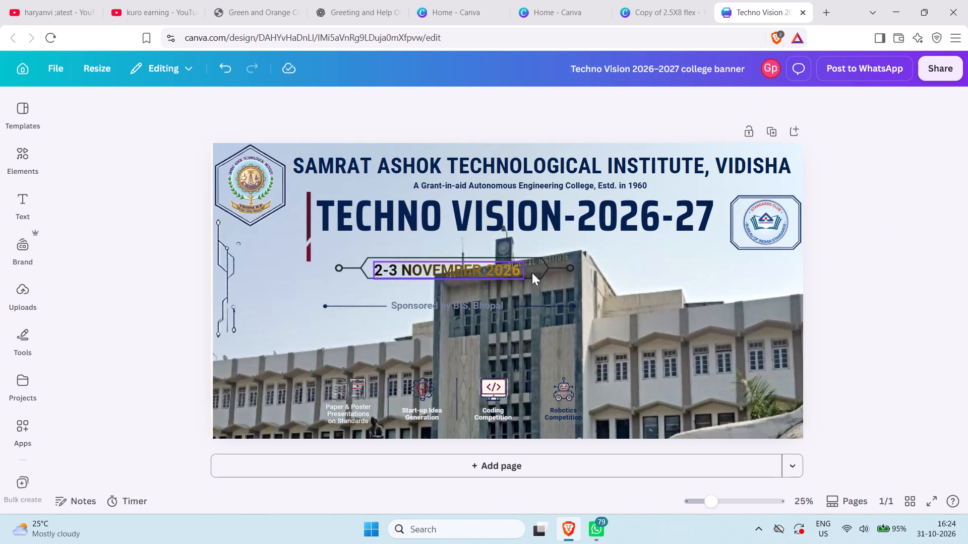
Move the date's hexagonal frame up directly below the title and place the "2-3 NOVEMBER 2026" text inside it.
drag(559, 272, 554, 257)
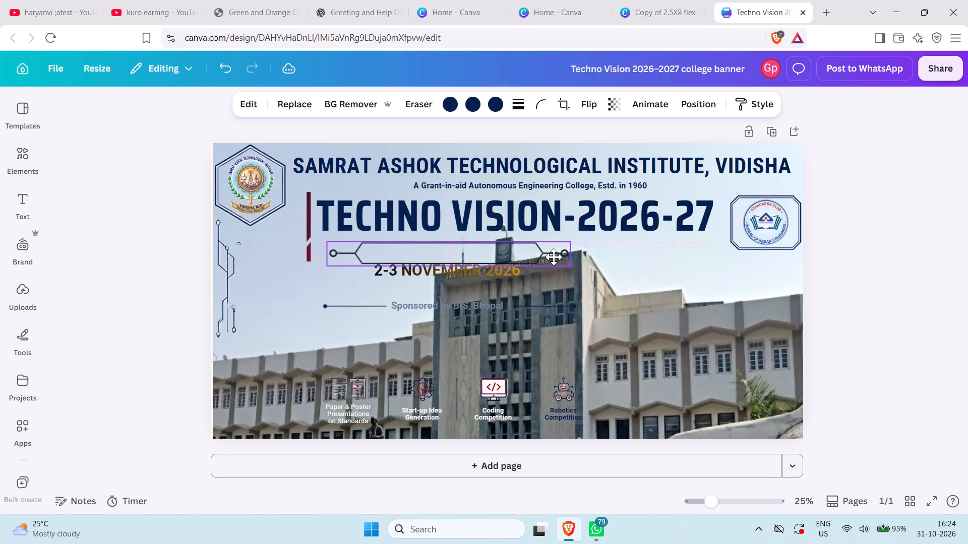
drag(554, 257, 552, 253)
drag(509, 274, 515, 257)
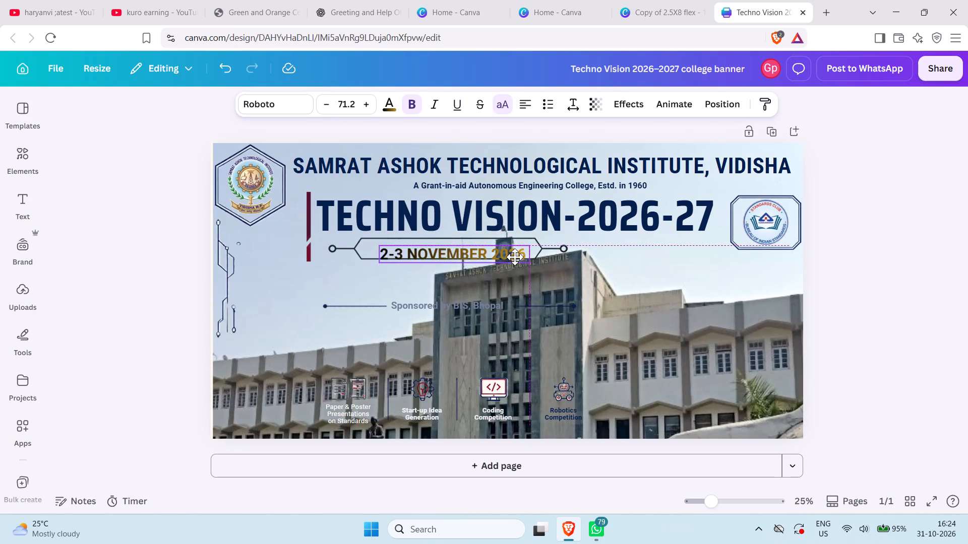
drag(515, 257, 509, 251)
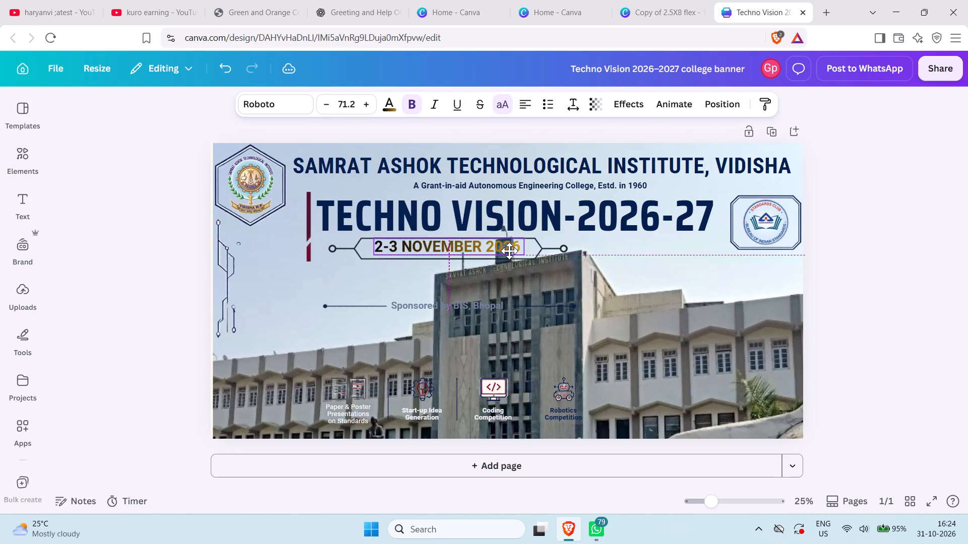
drag(509, 251, 513, 252)
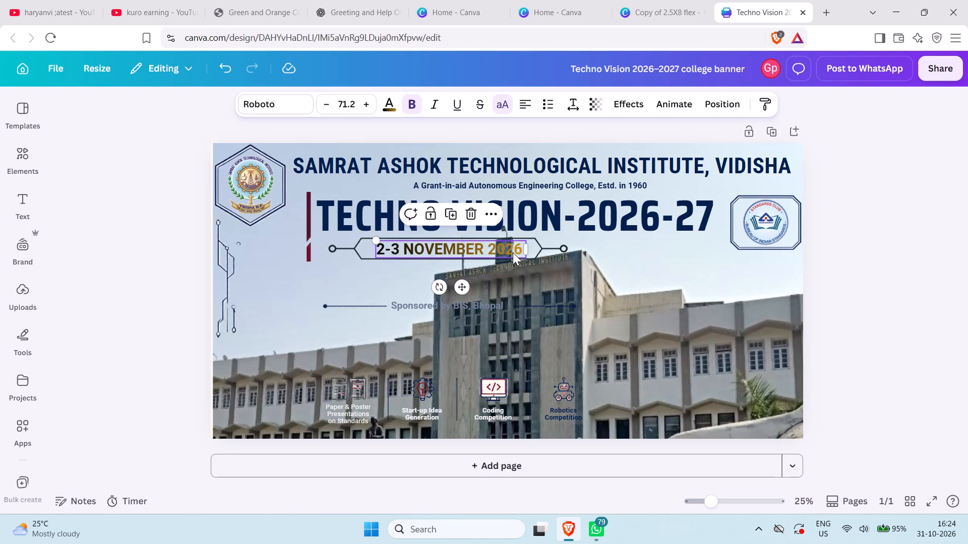
click(862, 222)
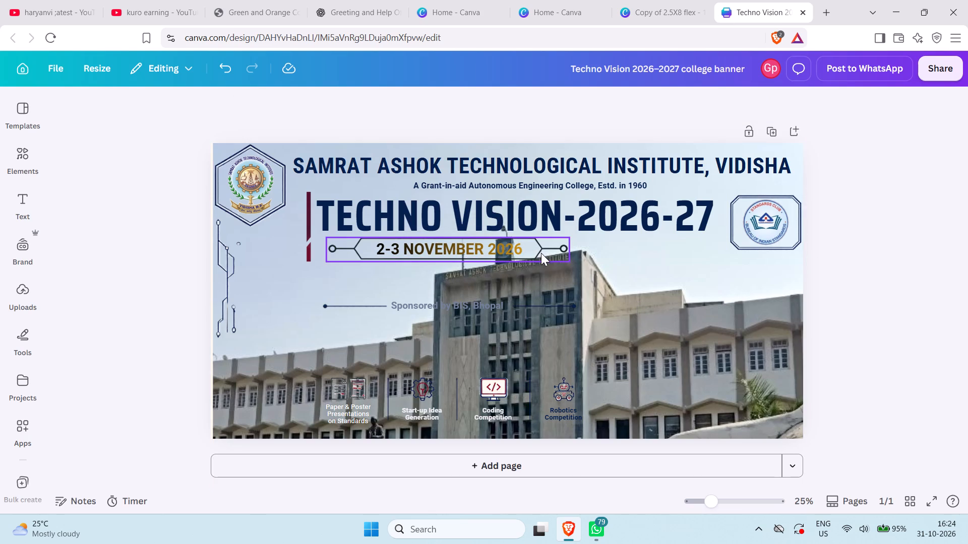
Reposition the background building photo within its crop, shifting it down to its top edge and slightly left.
double_click(650, 334)
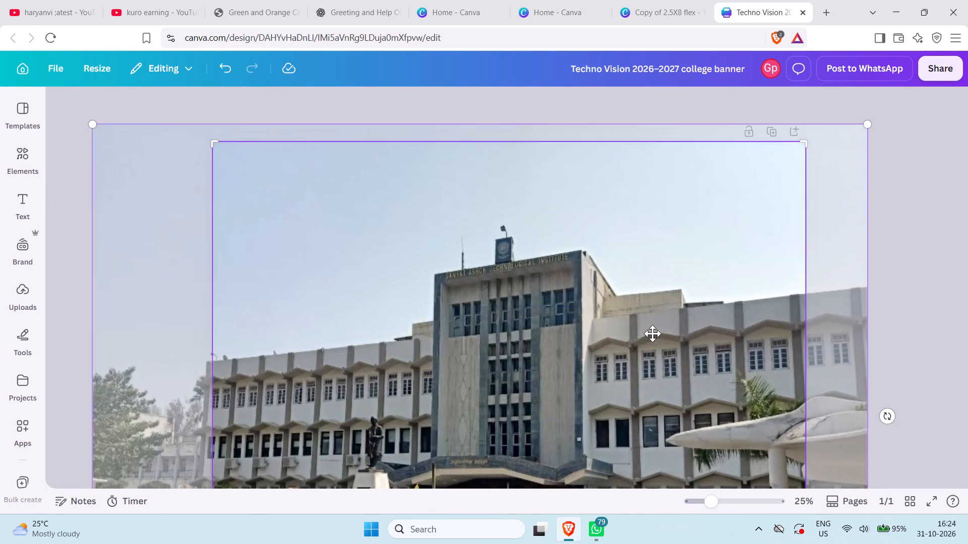
drag(676, 337, 668, 360)
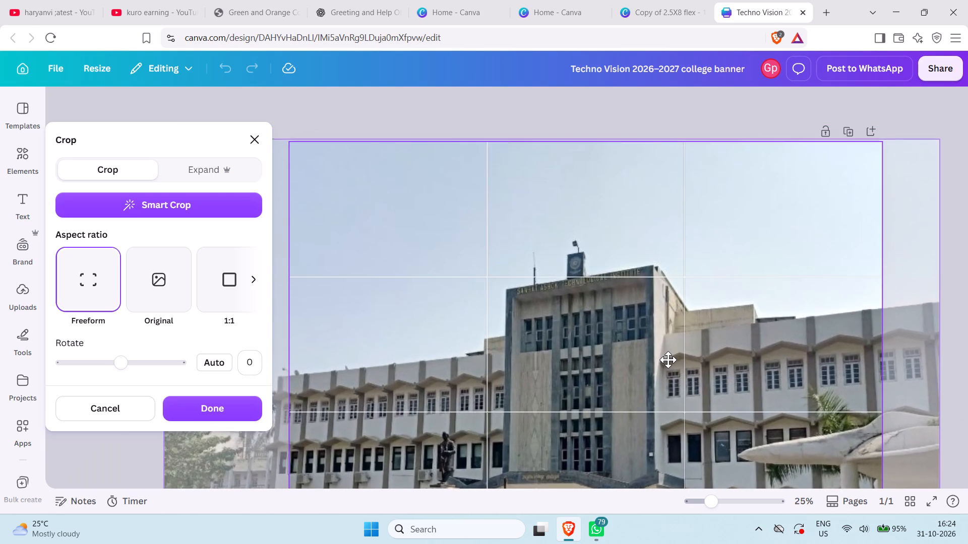
drag(668, 360, 668, 362)
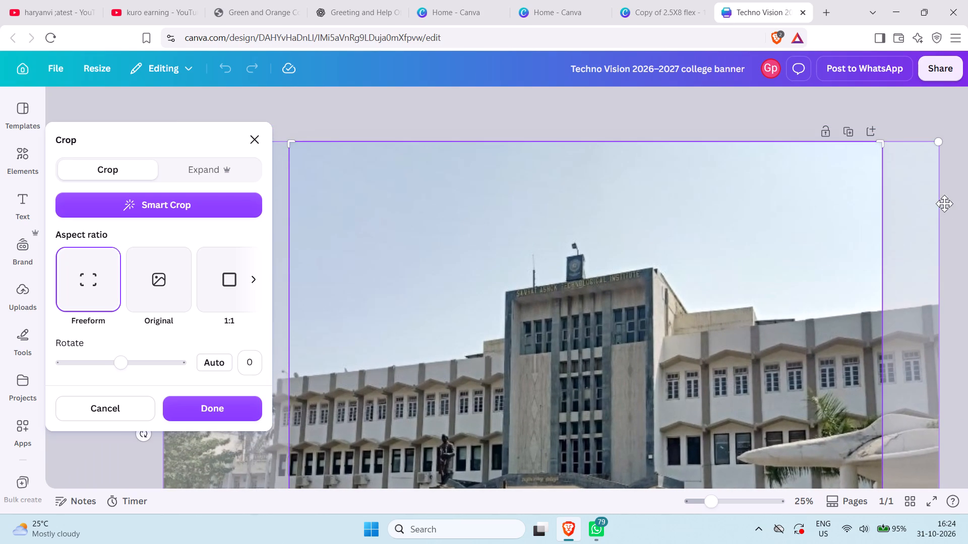
click(235, 403)
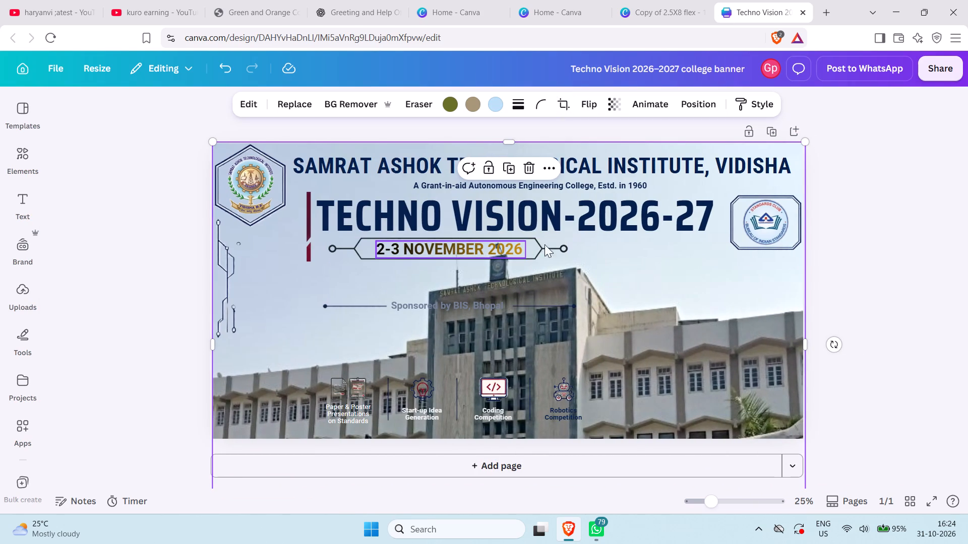
Shift the date's hexagonal frame and its "2-3 NOVEMBER 2026" text right so both sit centred beneath the title.
drag(537, 250, 570, 247)
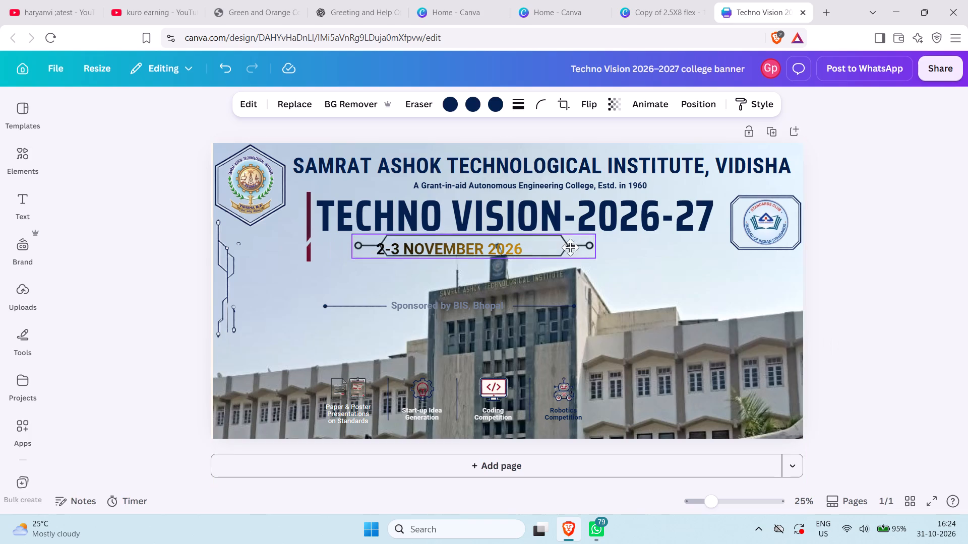
drag(570, 247, 610, 251)
drag(458, 256, 482, 254)
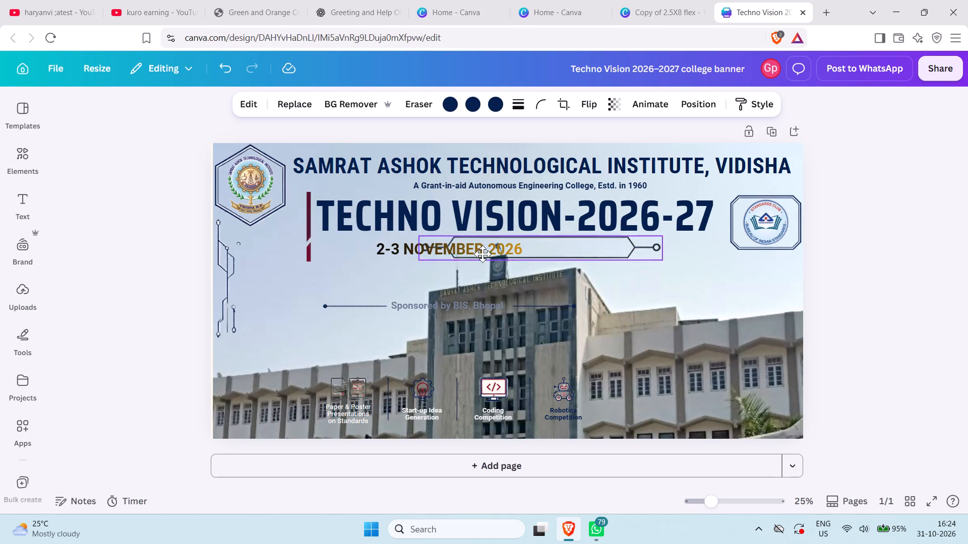
drag(482, 254, 465, 254)
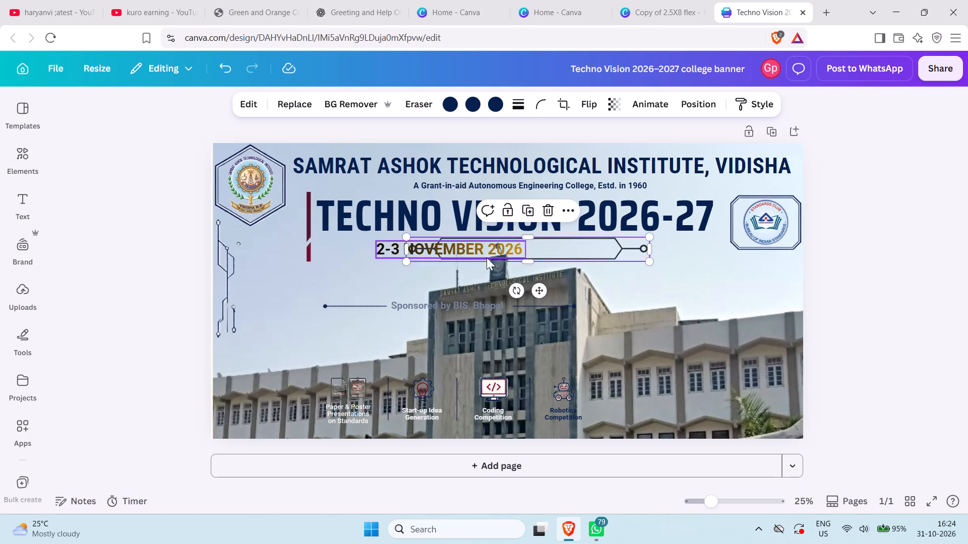
click(689, 284)
drag(417, 242, 478, 242)
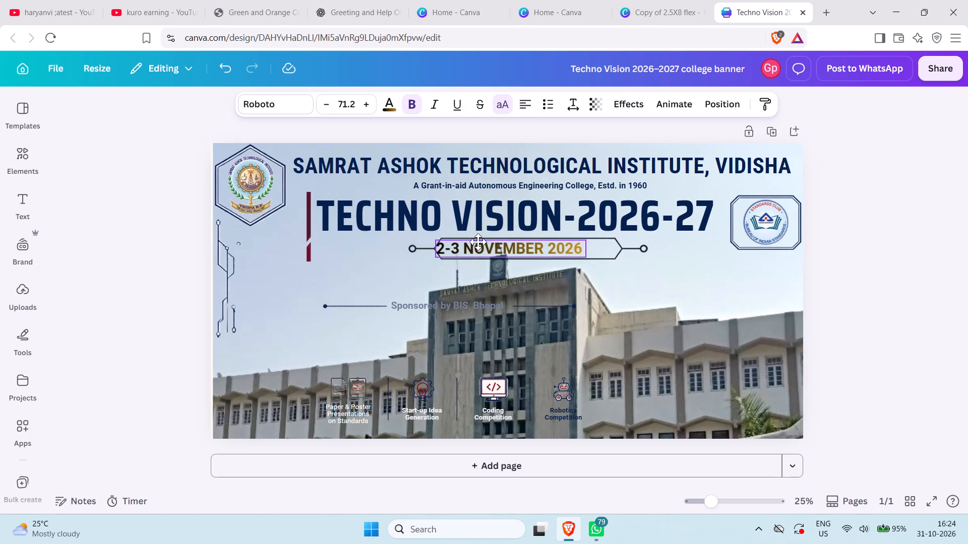
drag(478, 242, 500, 242)
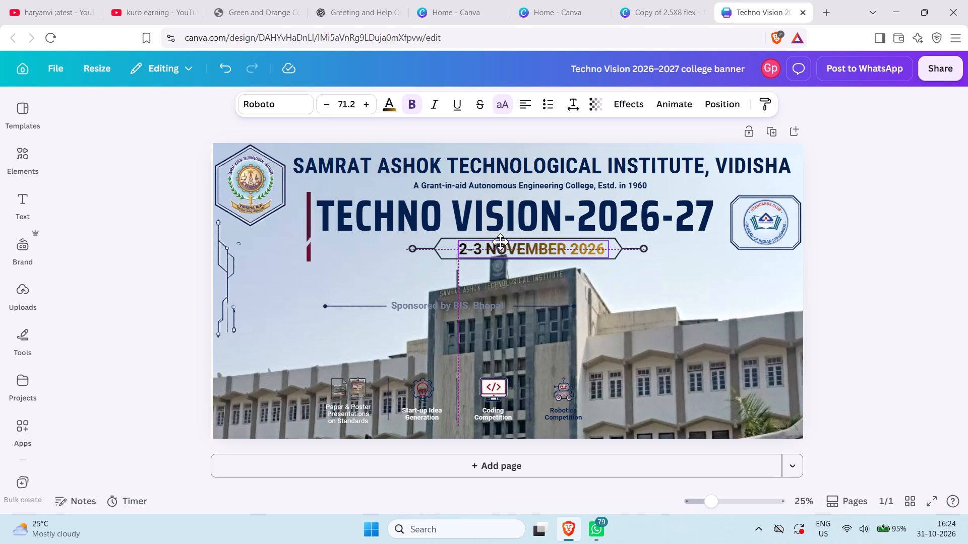
drag(500, 242, 498, 240)
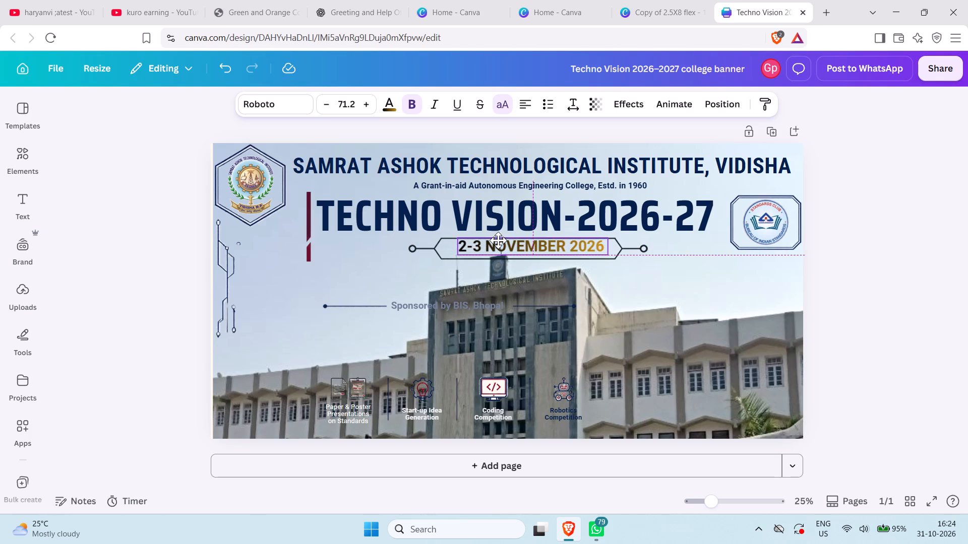
drag(498, 240, 498, 241)
click(662, 260)
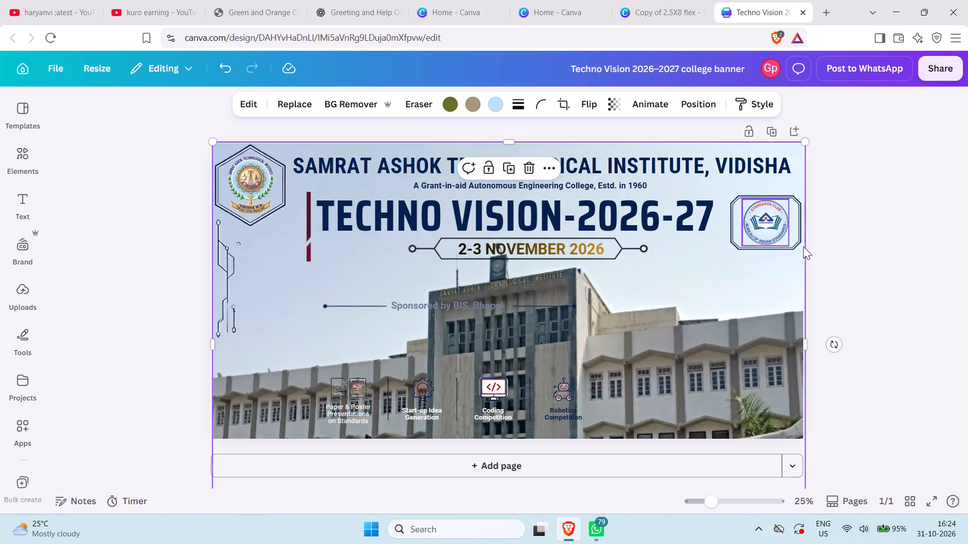
click(878, 257)
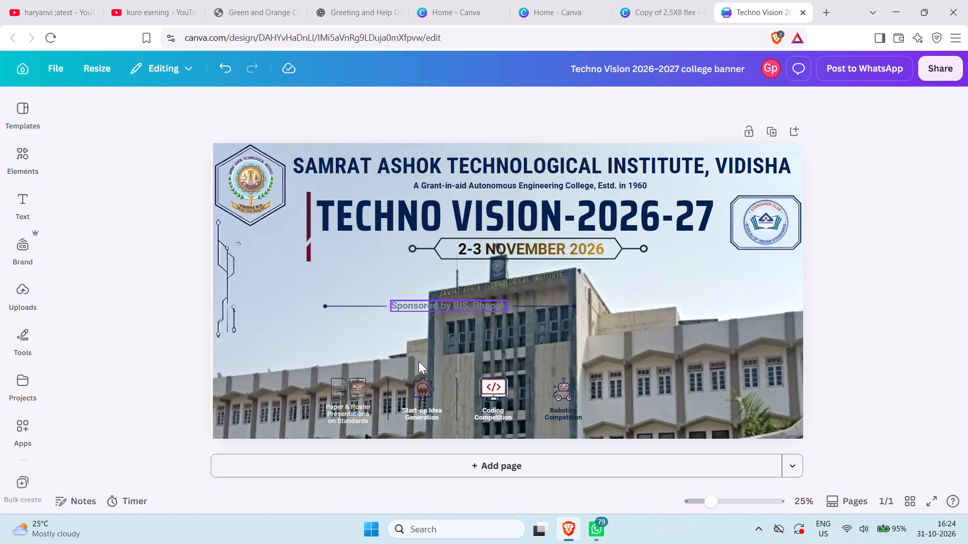
Move the "Sponsored by BIS, Bhopal" text up and left into the sky area beside the building's tower.
drag(474, 308, 516, 281)
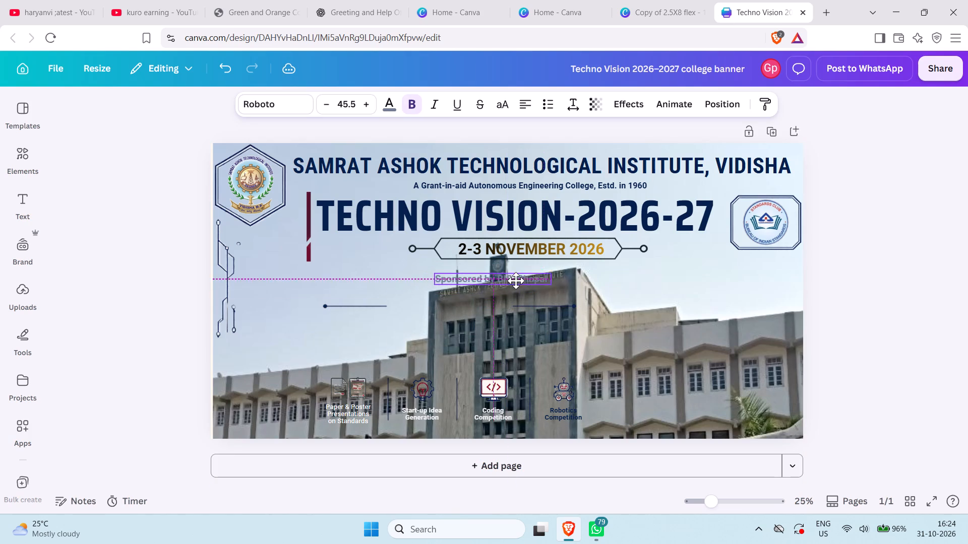
drag(516, 281, 413, 288)
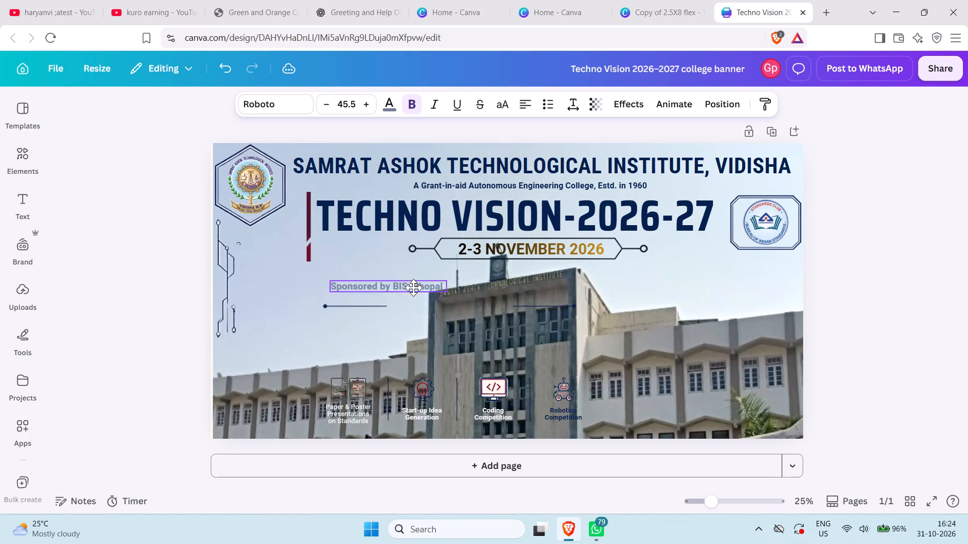
drag(413, 288, 405, 280)
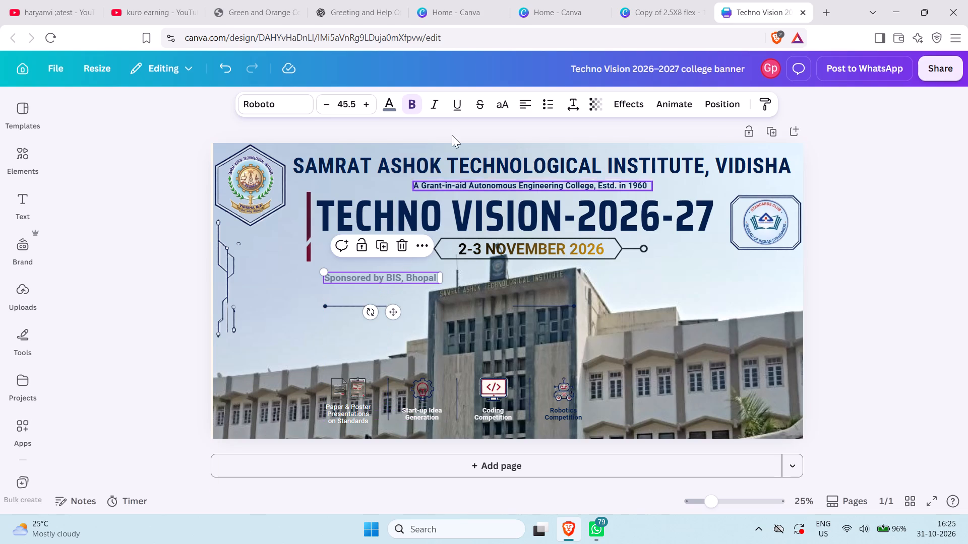
Check the reference photo in ChatGPT and move the sponsor text's right-hand decorative line up and right, below the date frame.
click(358, 9)
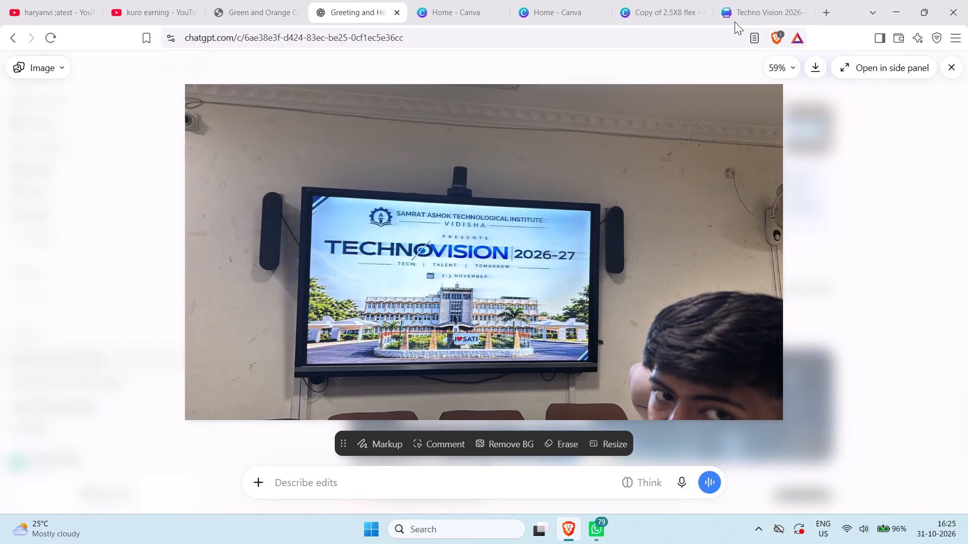
click(745, 12)
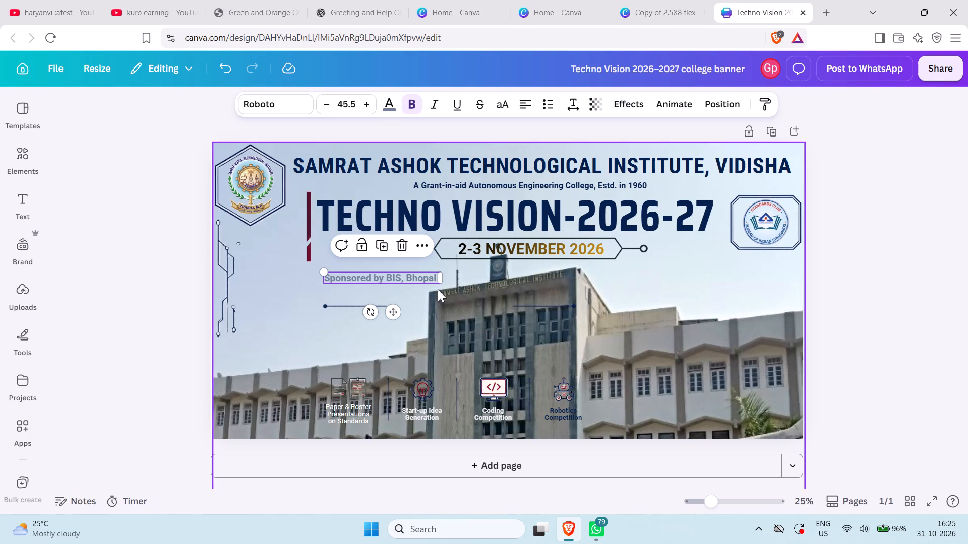
drag(558, 307, 623, 271)
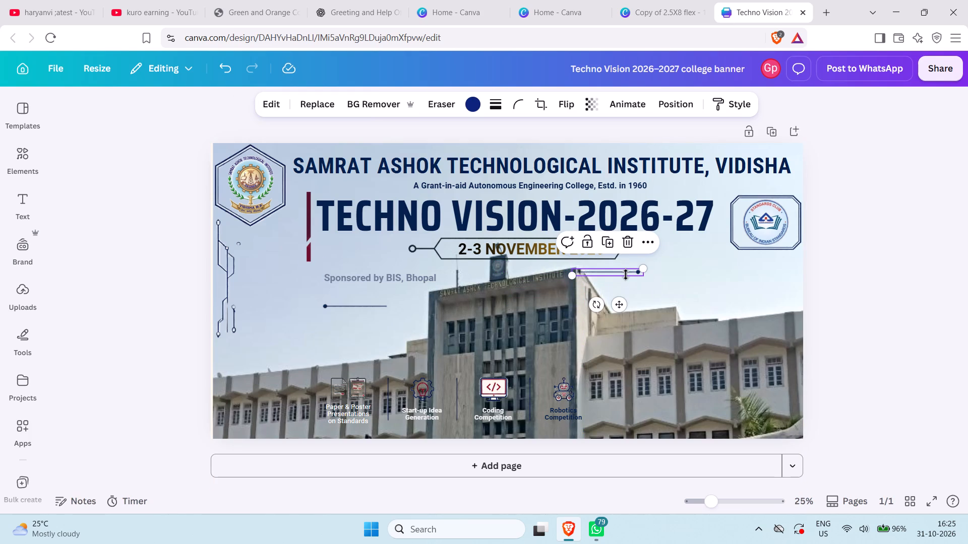
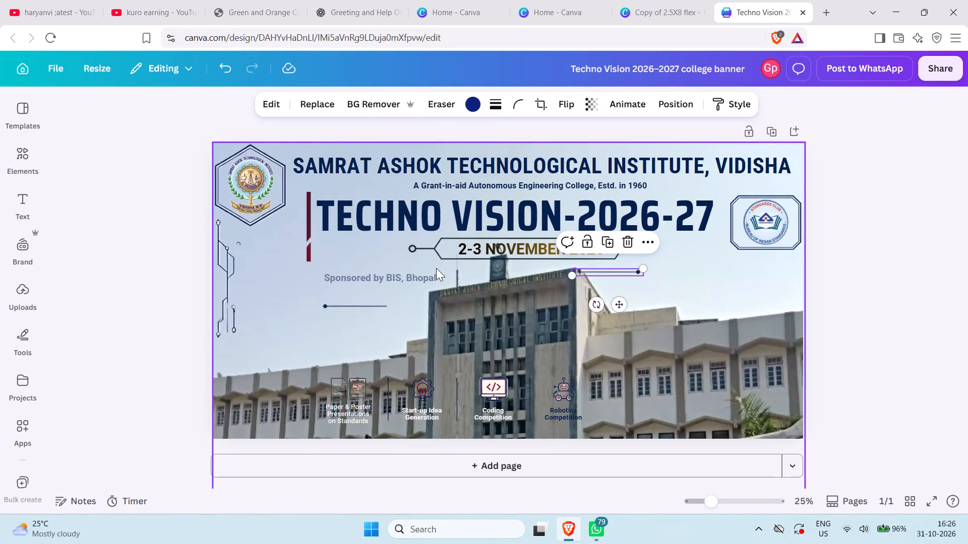
Move the "Sponsored by BIS, Bhopal" text right and slightly up, centred beneath the date frame beside the right-hand decorative line.
drag(404, 278, 541, 269)
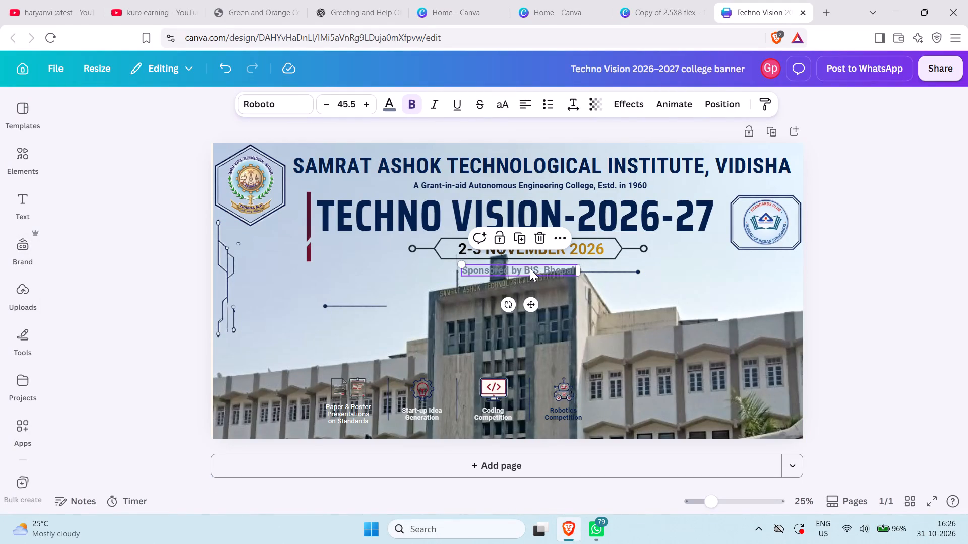
click(530, 268)
click(528, 271)
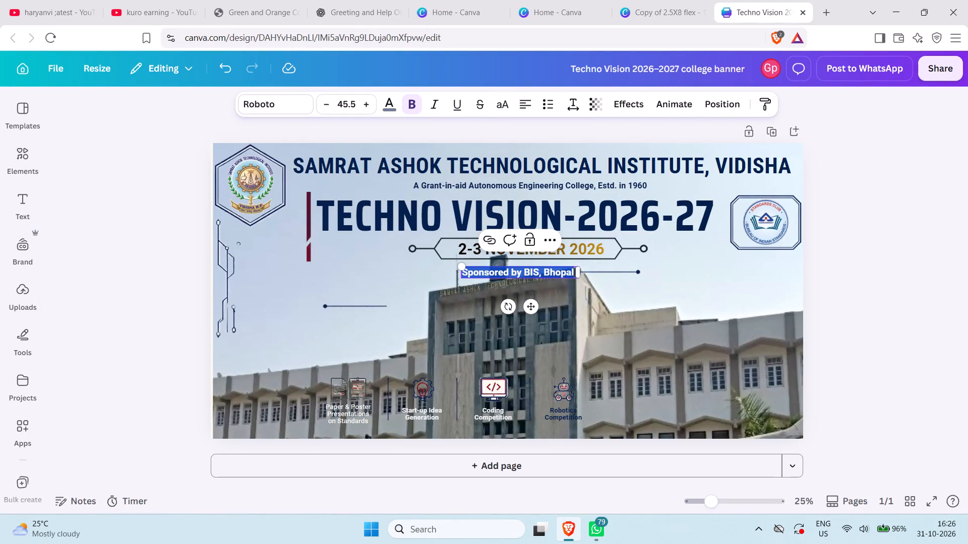
click(399, 295)
Move the left-hand decorative line up and right beside the sponsor text, level with the right-hand line.
drag(382, 306, 449, 277)
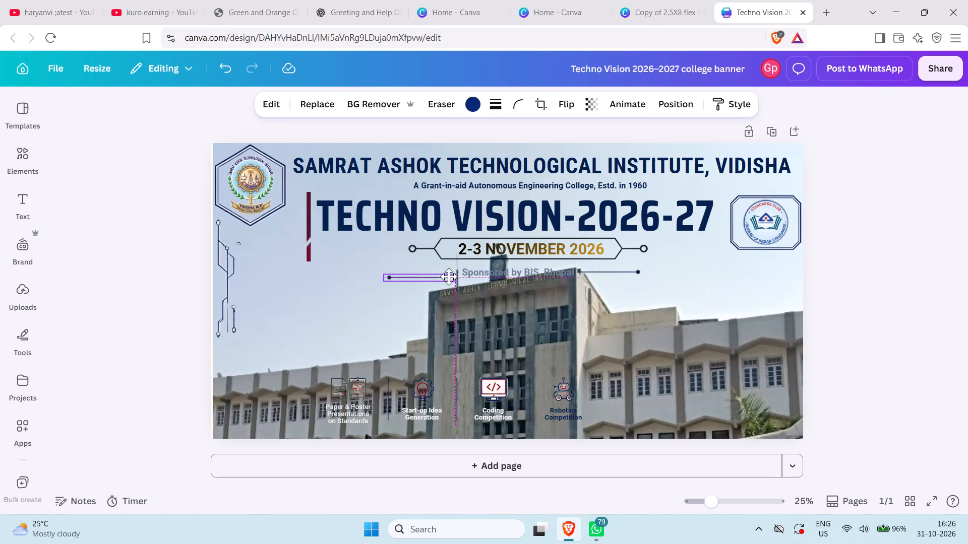
drag(449, 277, 454, 274)
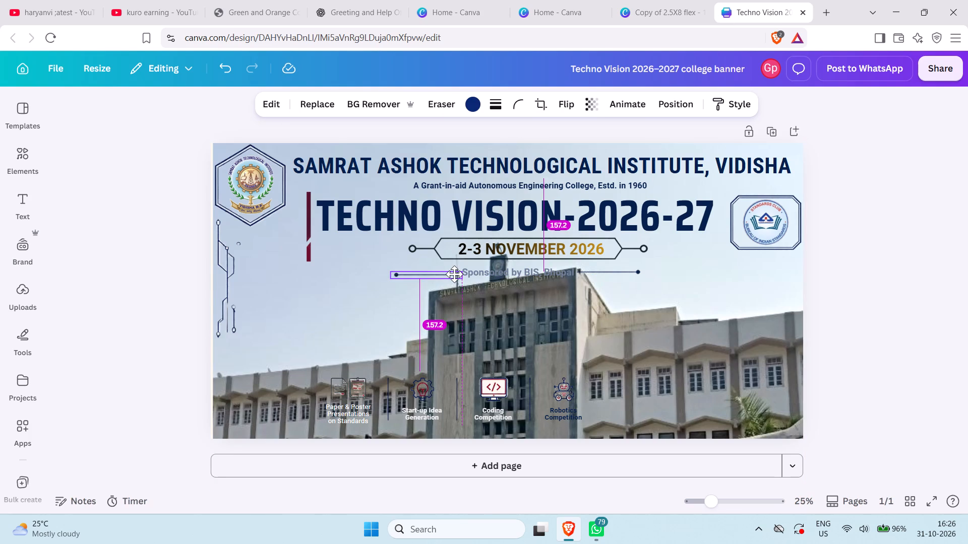
drag(454, 274, 453, 273)
click(368, 276)
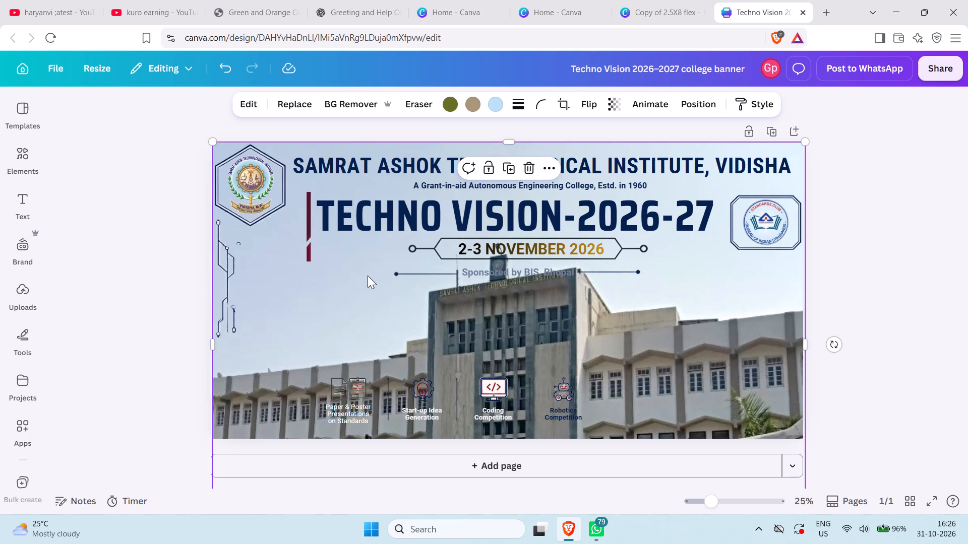
click(433, 272)
click(433, 273)
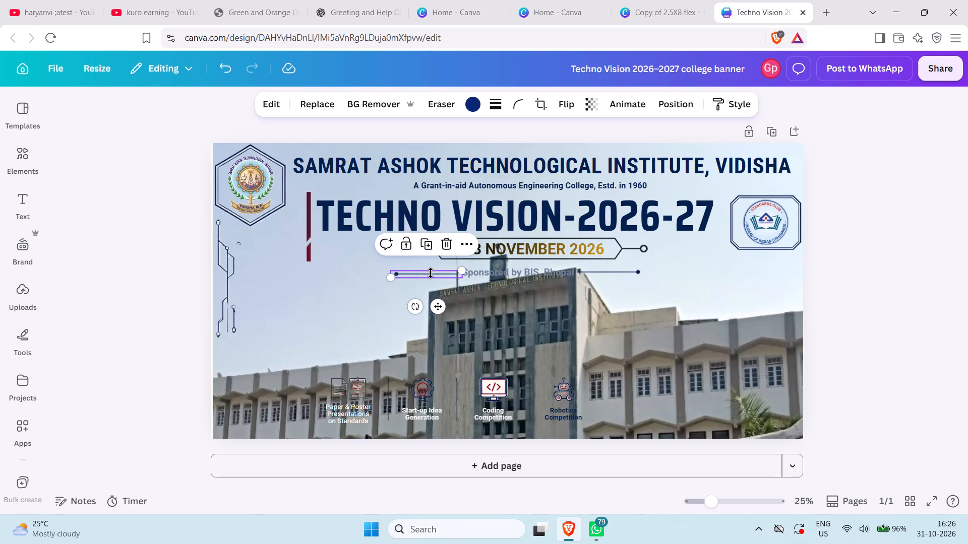
click(343, 288)
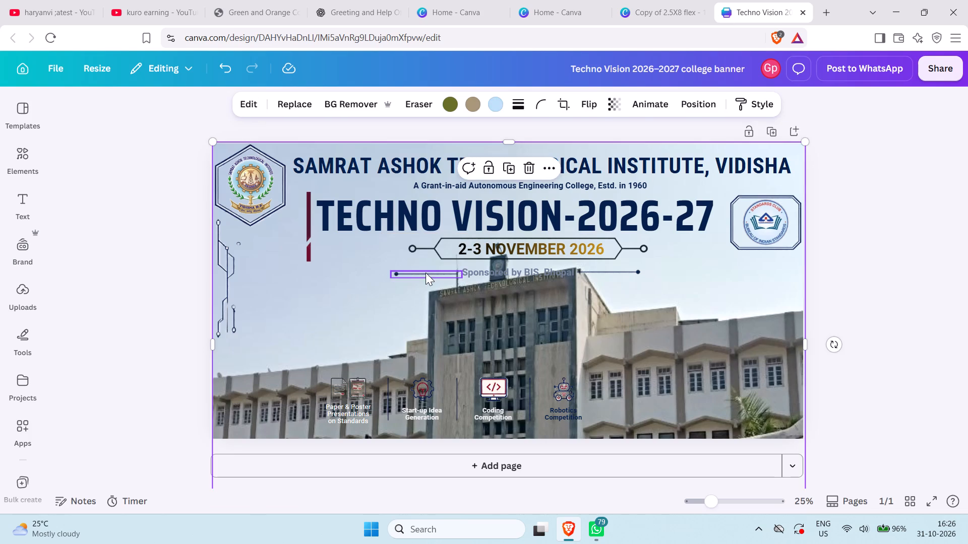
click(426, 273)
click(339, 285)
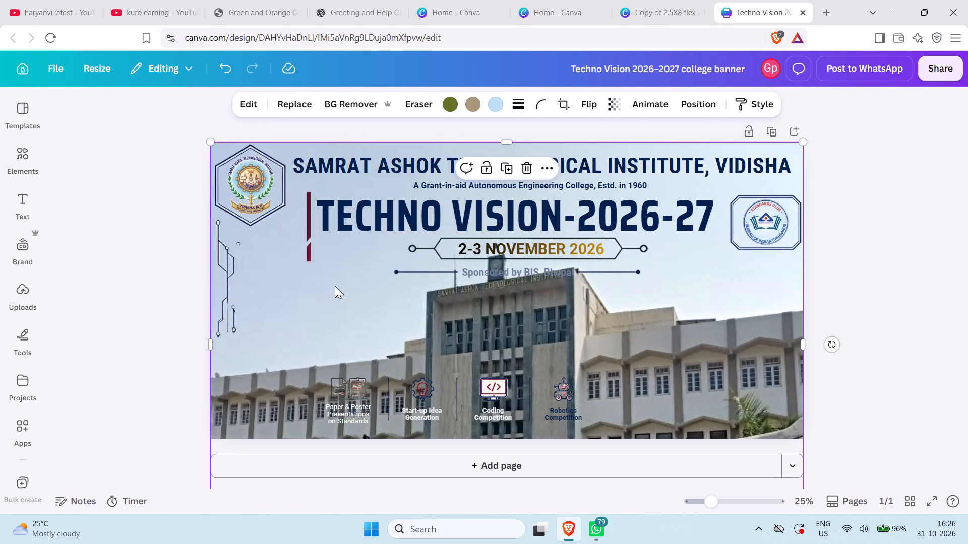
click(440, 270)
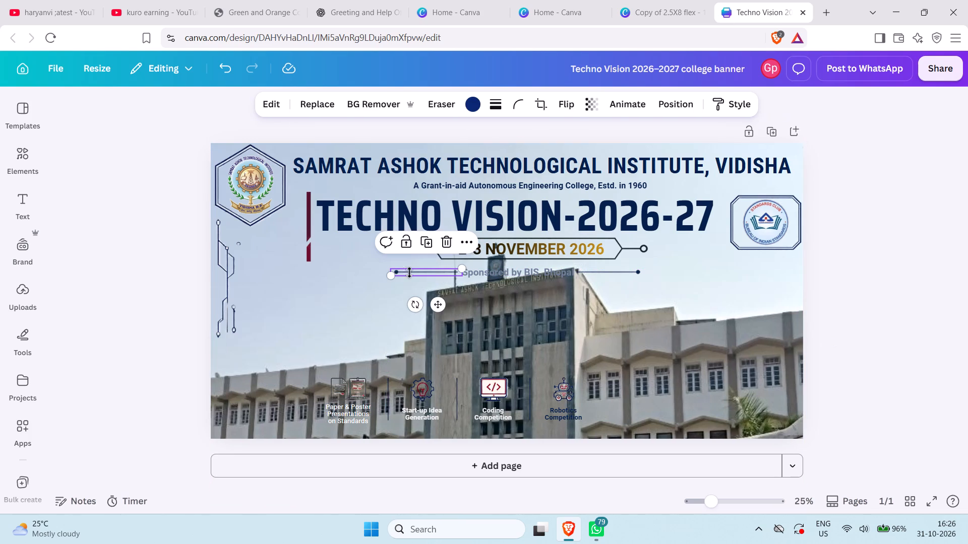
click(350, 280)
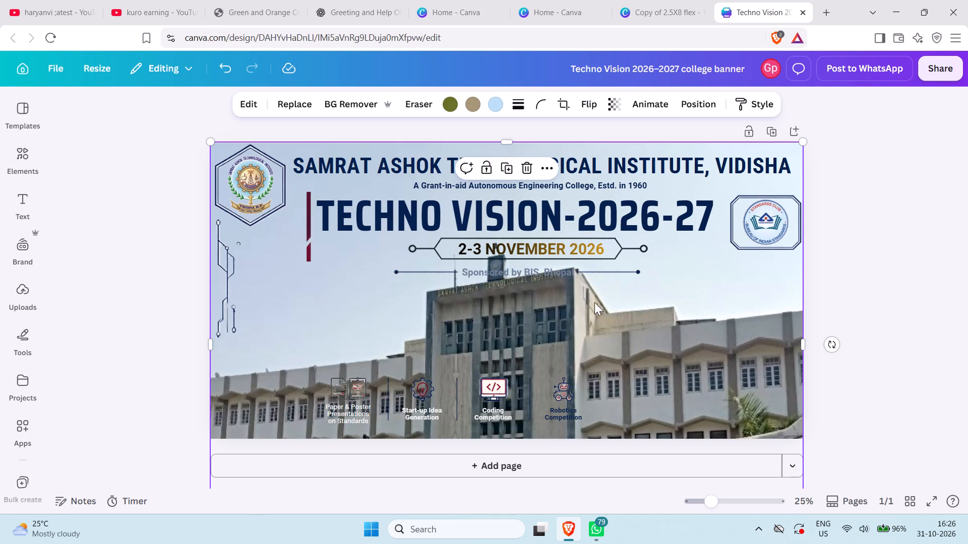
click(641, 317)
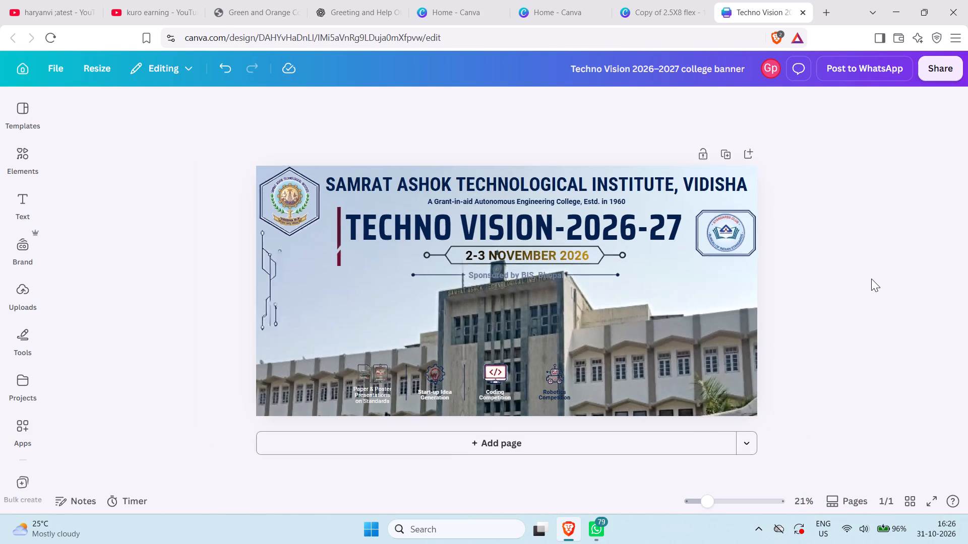
Crop the background building photo from below so its bottom edge meets the page's bottom edge.
click(610, 329)
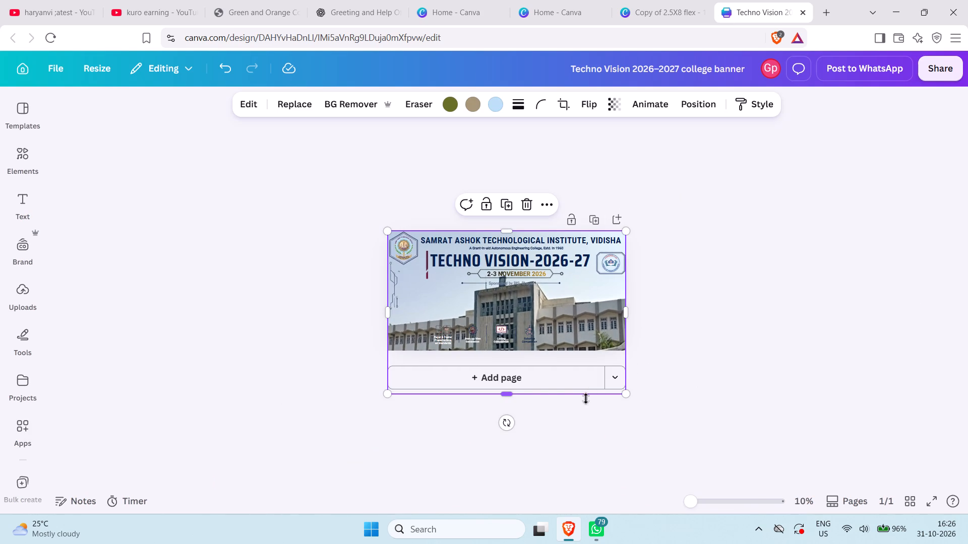
drag(512, 394, 514, 421)
drag(508, 421, 514, 365)
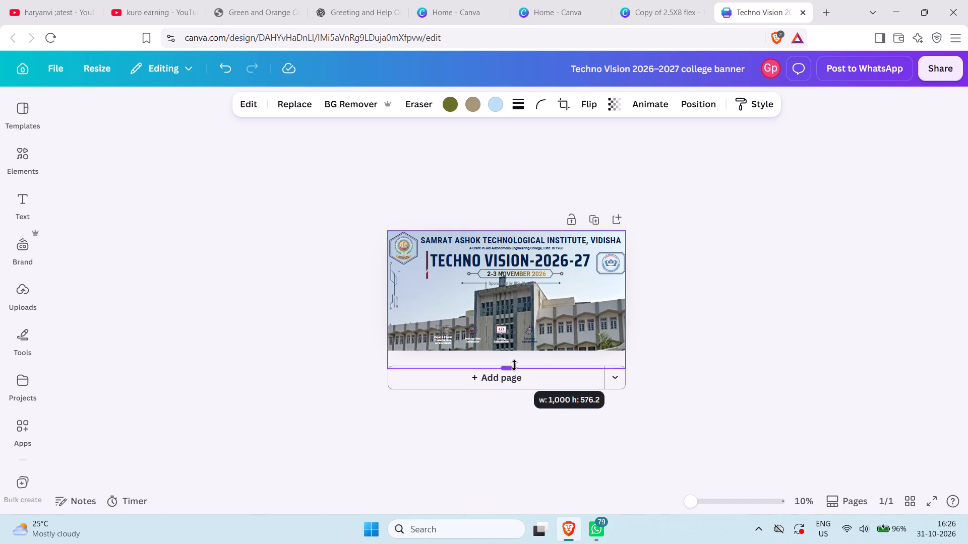
drag(514, 365, 515, 354)
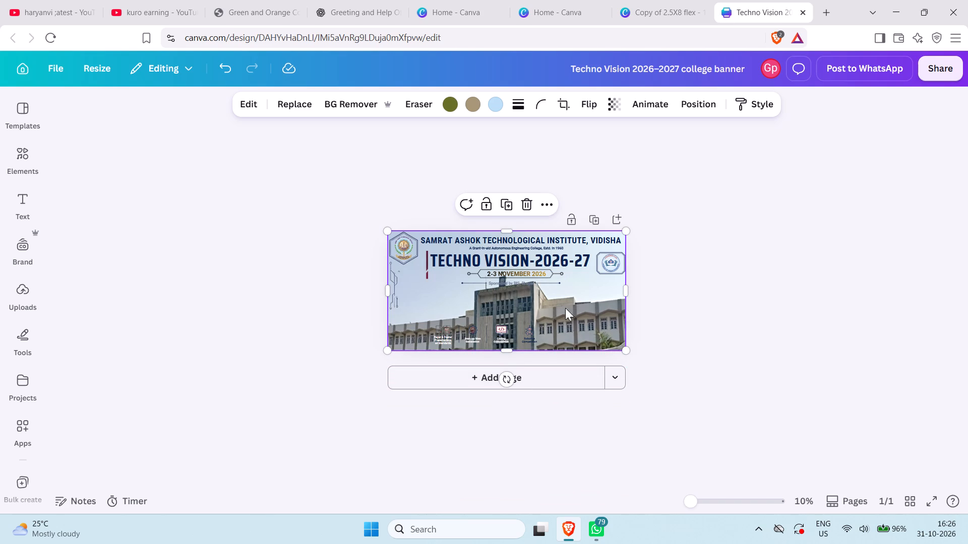
Shift the cropped building photo down the page and extend its top edge slightly upward.
drag(560, 313, 561, 333)
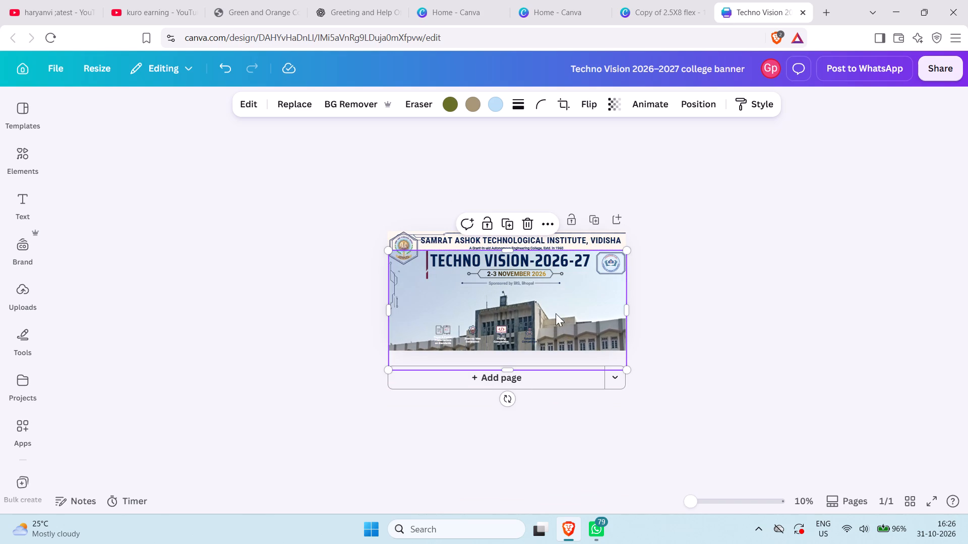
click(550, 305)
click(567, 314)
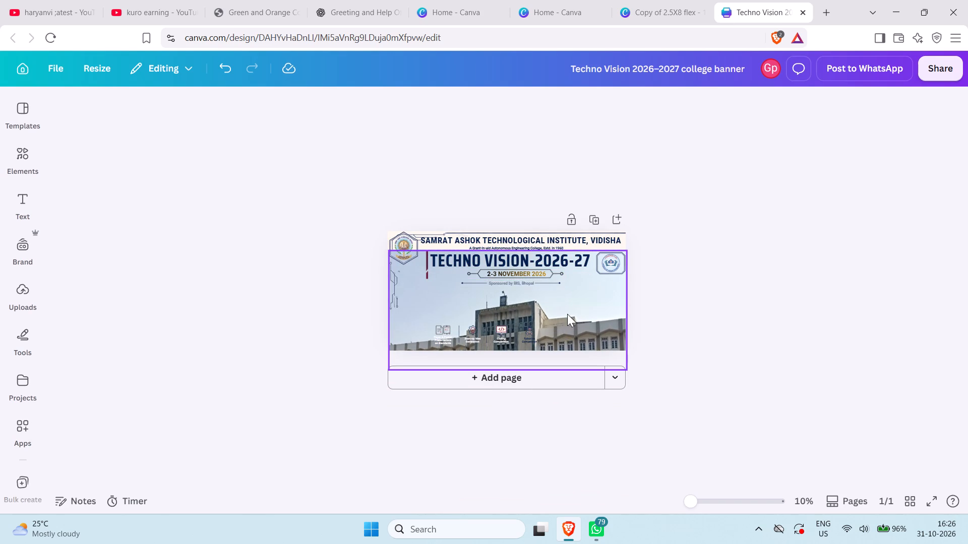
drag(510, 250, 509, 234)
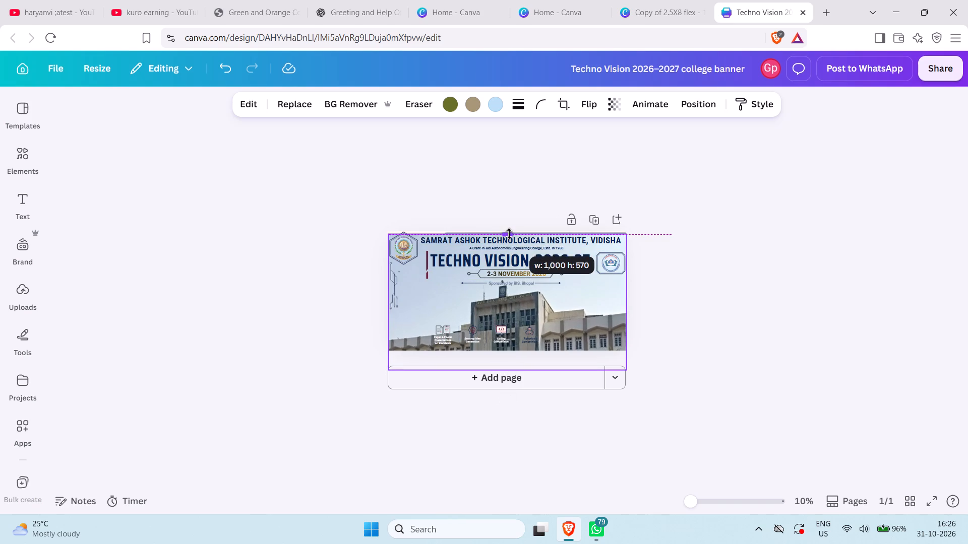
drag(509, 234, 507, 237)
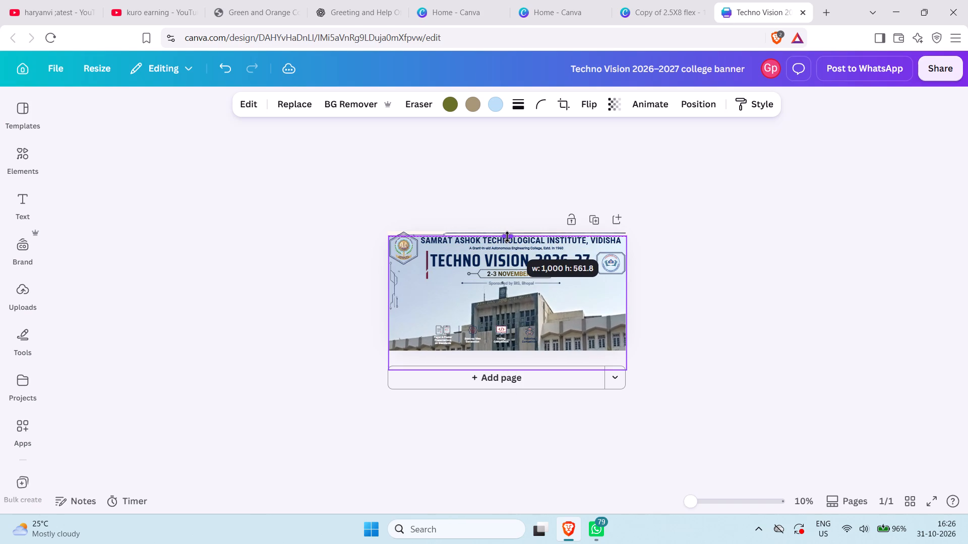
drag(507, 237, 507, 246)
click(507, 246)
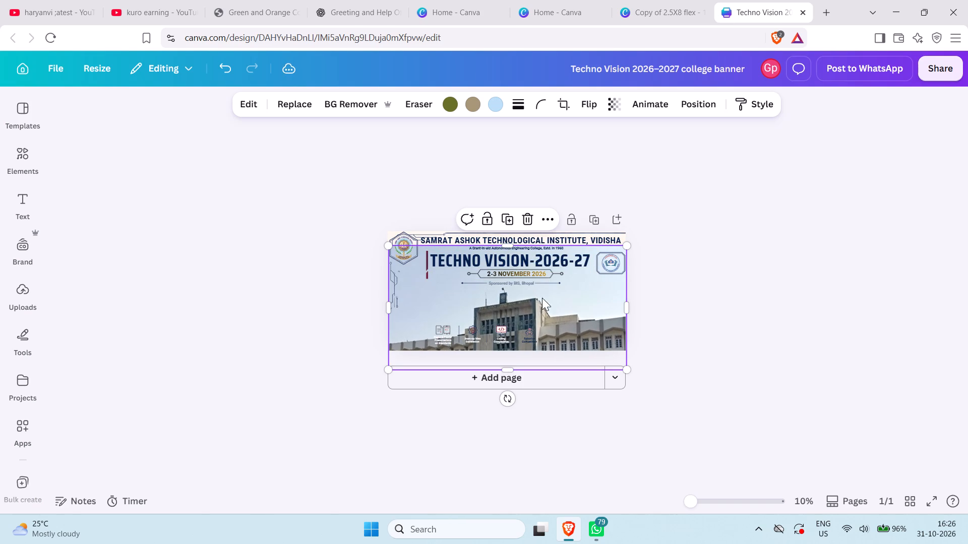
Move the building photo back up to the page's top edge and align it with the page sides, covering the whole background.
drag(566, 323, 567, 311)
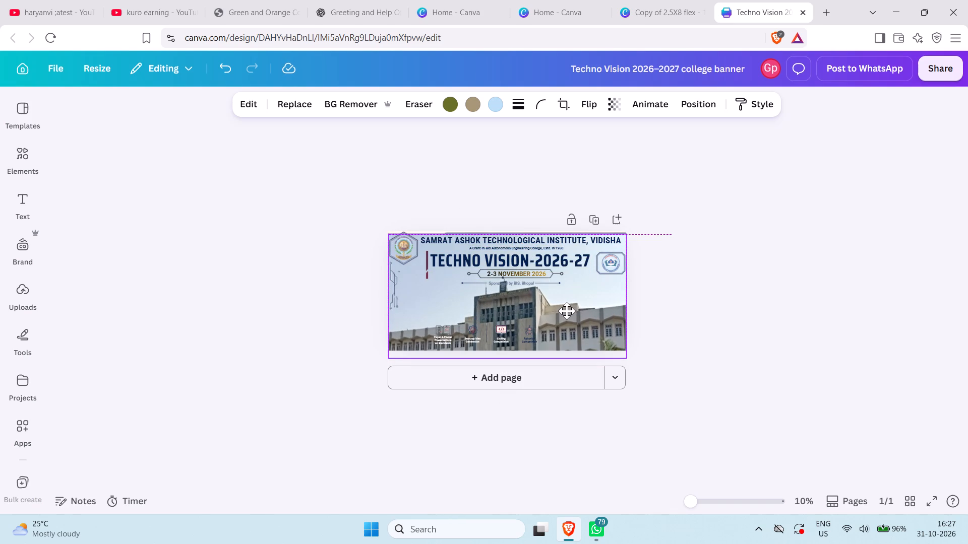
drag(567, 311, 566, 305)
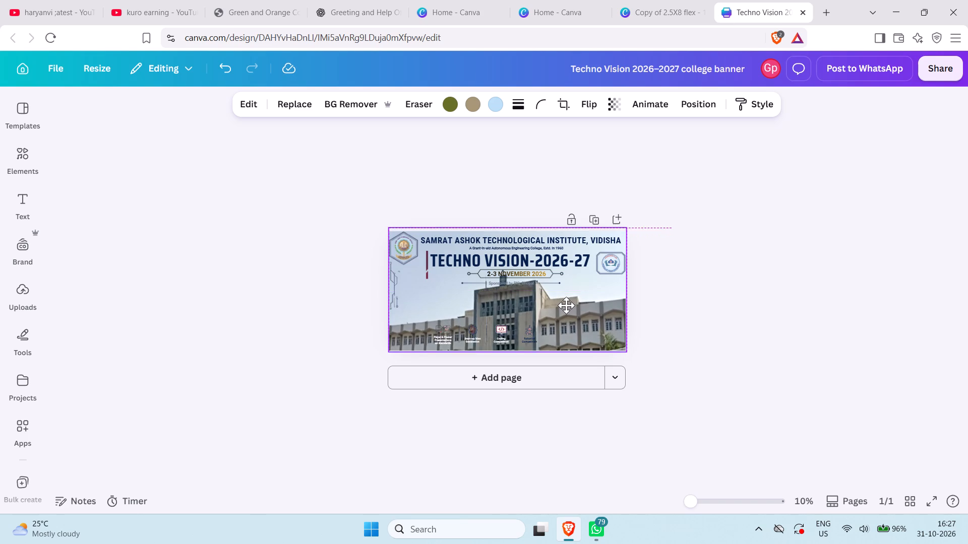
drag(566, 305, 564, 310)
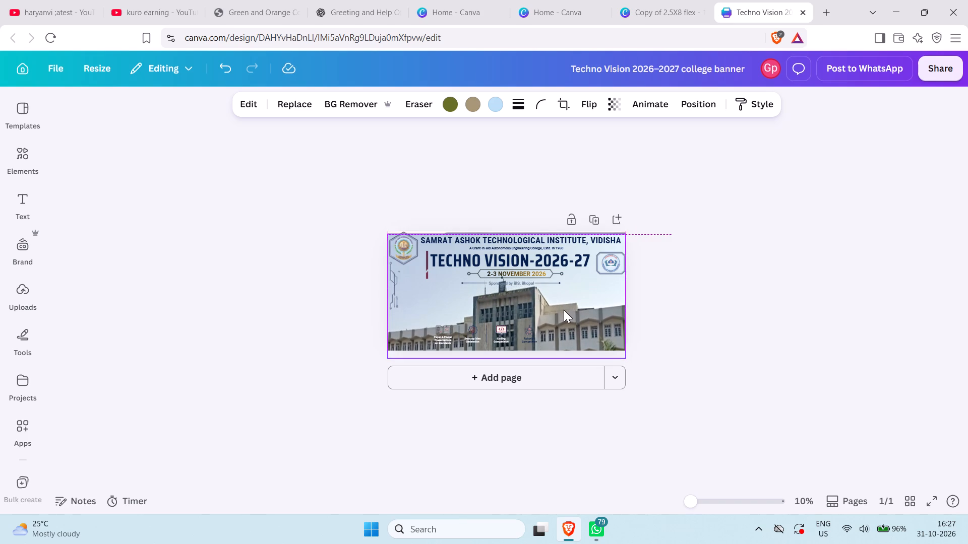
click(691, 307)
click(592, 321)
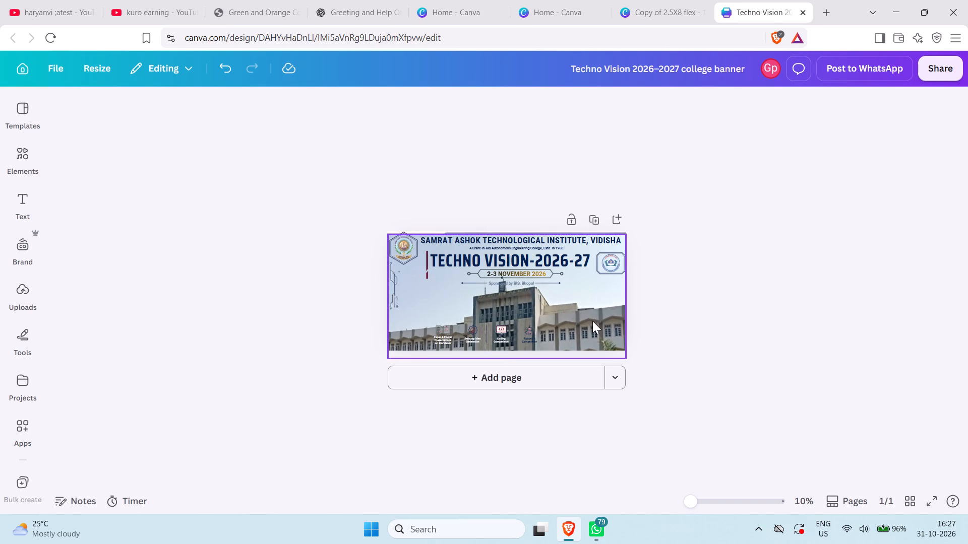
click(709, 316)
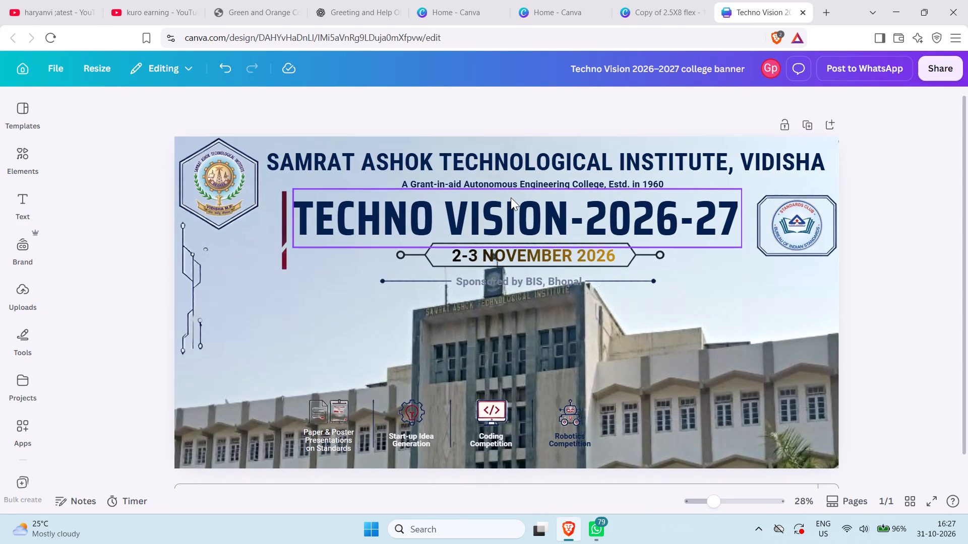
Recolour the "Sponsored by BIS, Bhopal" text dark blue #071640 from the photo colours.
click(324, 293)
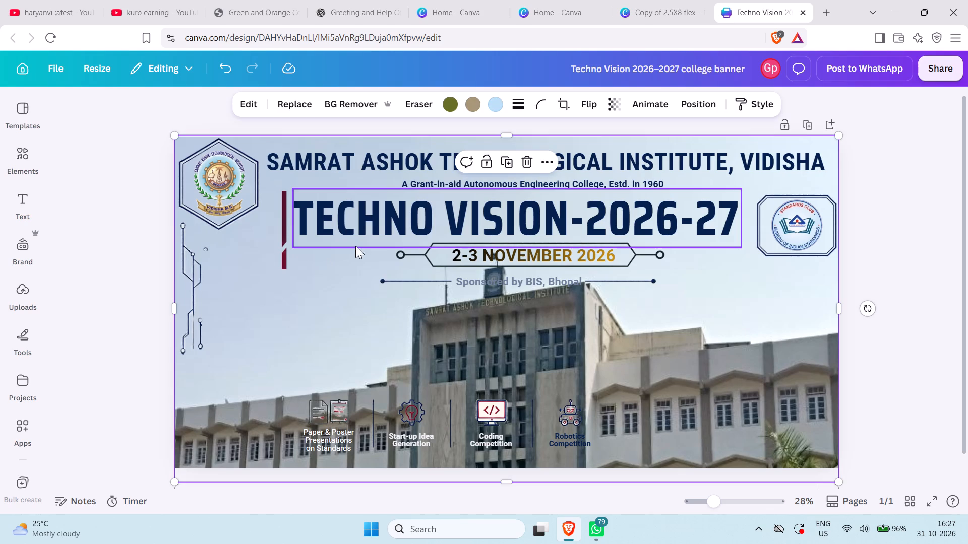
click(490, 283)
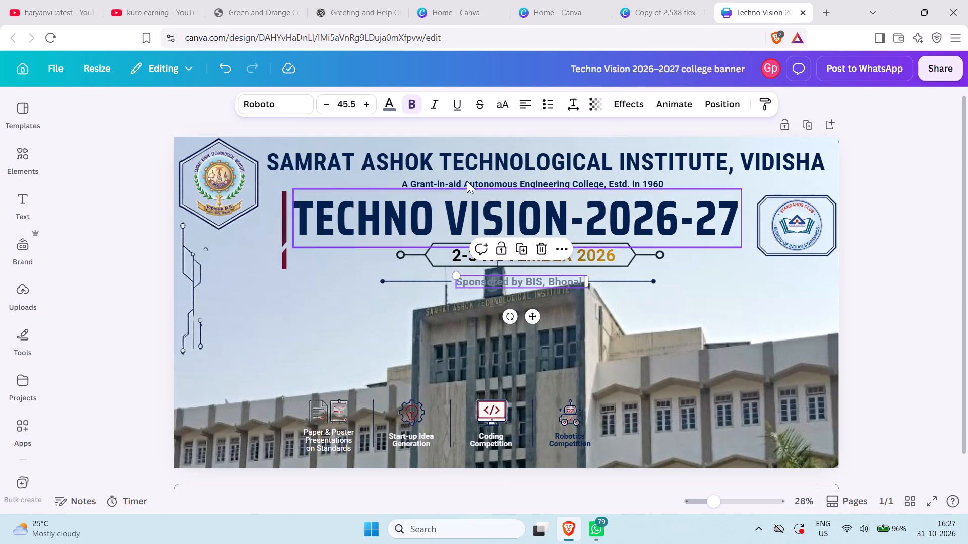
click(386, 106)
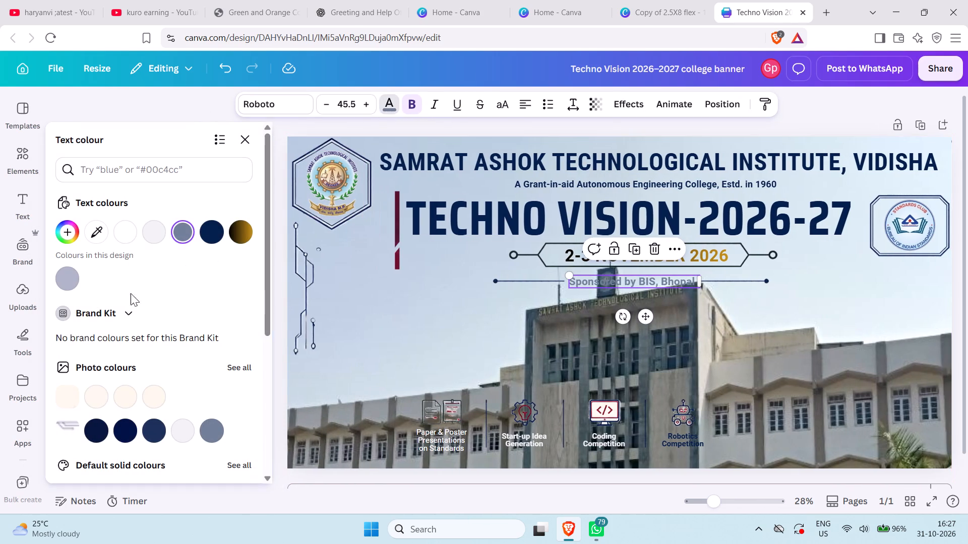
scroll(154, 227, down, 1)
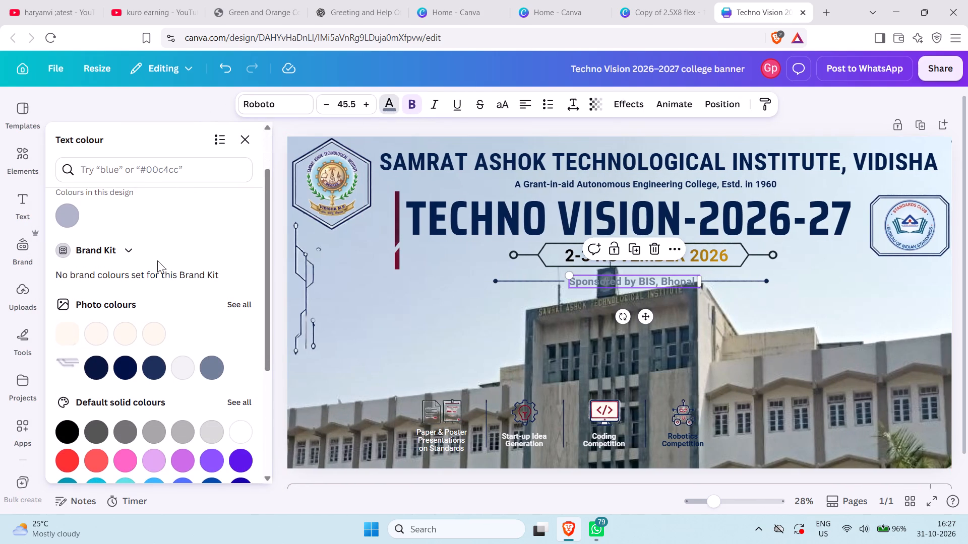
click(127, 365)
click(144, 369)
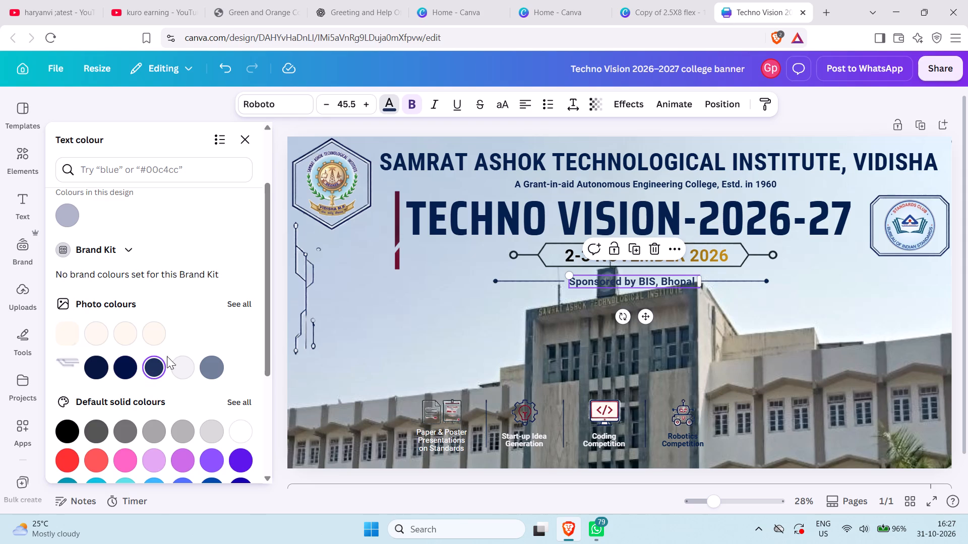
click(129, 369)
click(100, 369)
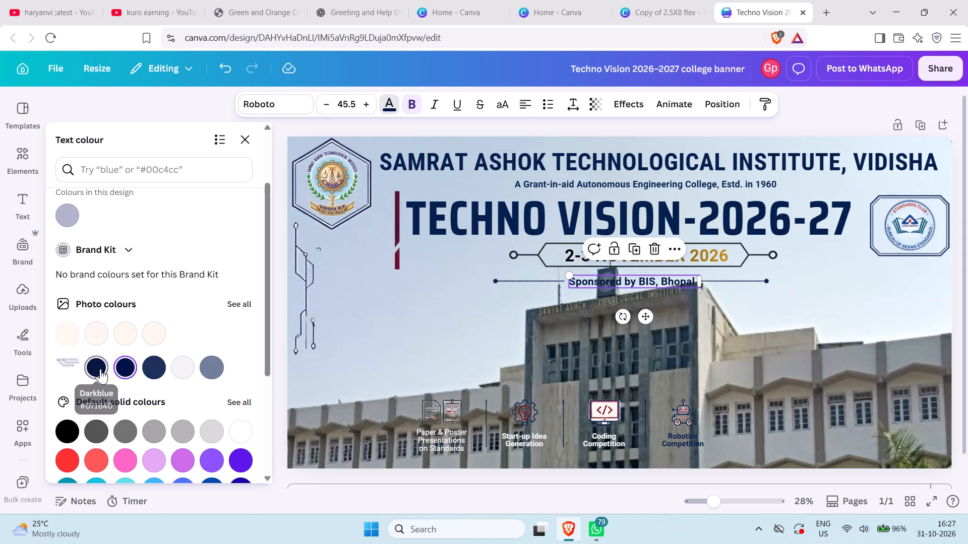
click(480, 306)
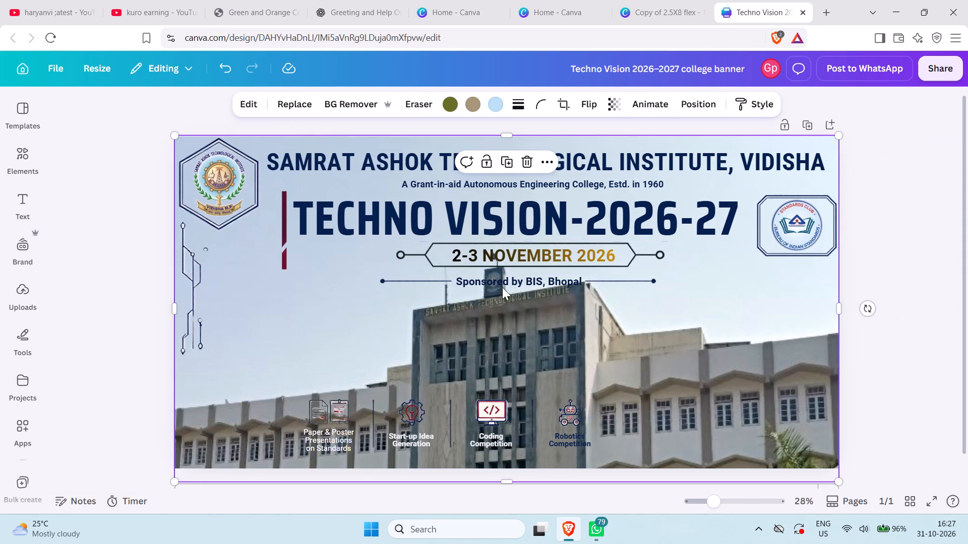
Apply the default purple-to-orange gradient colour to the "TECHNO VISION-2026-27" title.
click(531, 228)
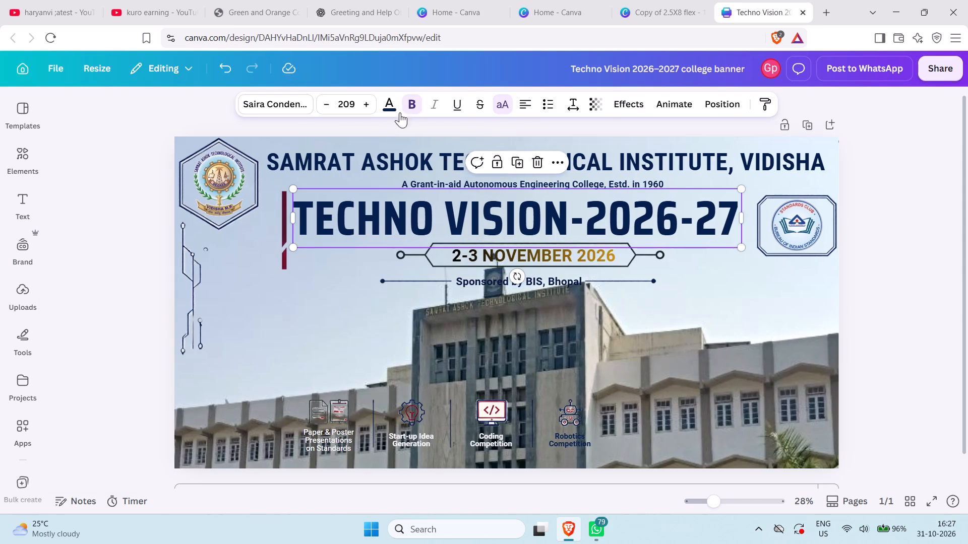
click(394, 105)
scroll(221, 245, down, 4)
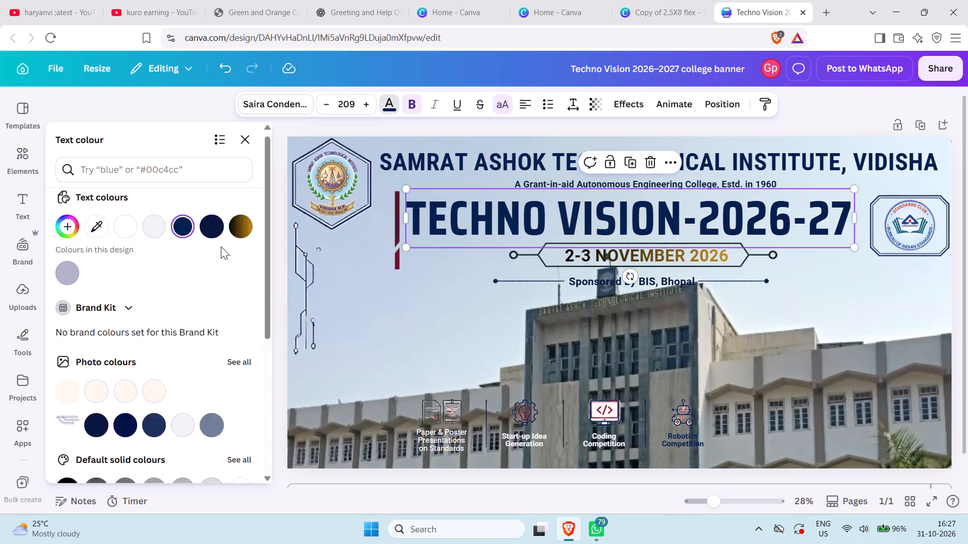
scroll(221, 246, down, 6)
click(203, 410)
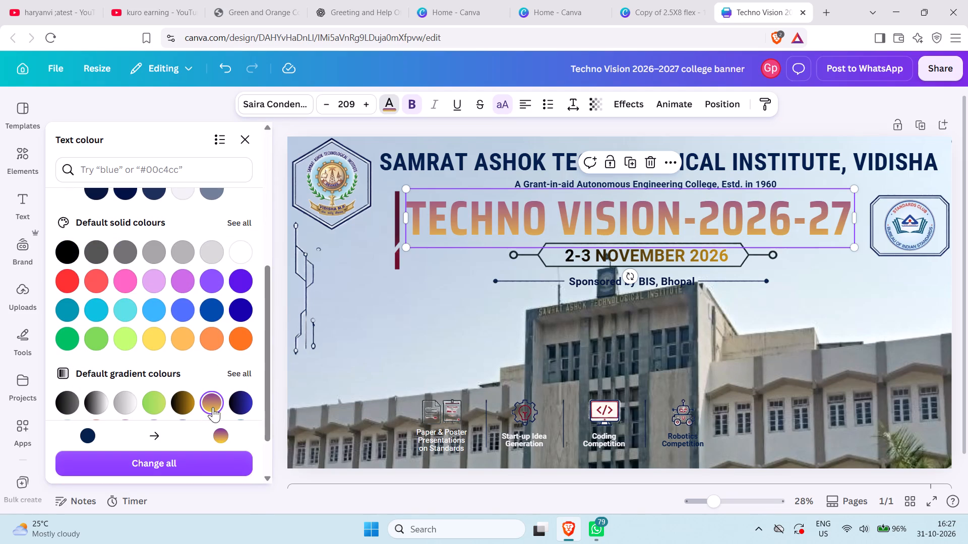
click(215, 401)
Apply the default black-to-dark-blue gradient colour to the "TECHNO VISION-2026-27" title.
click(238, 399)
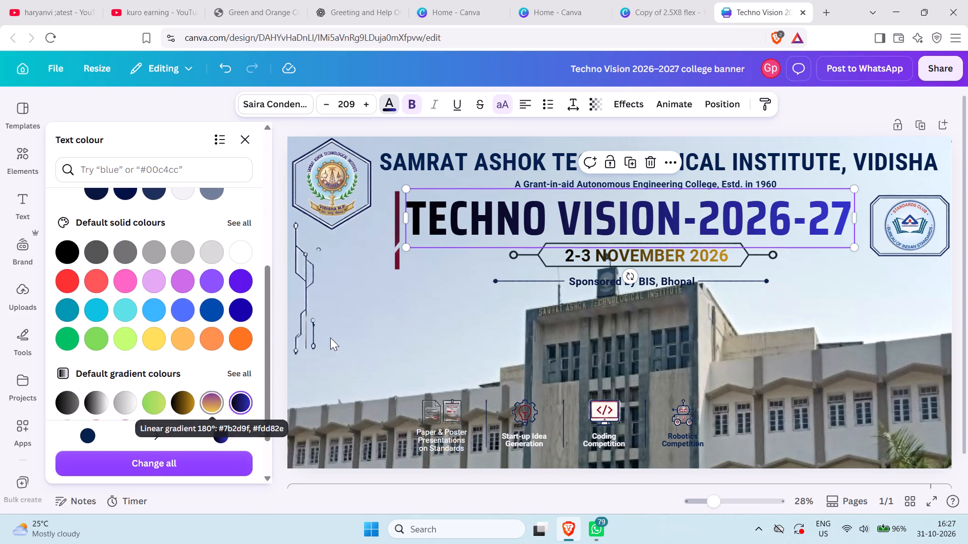
click(400, 306)
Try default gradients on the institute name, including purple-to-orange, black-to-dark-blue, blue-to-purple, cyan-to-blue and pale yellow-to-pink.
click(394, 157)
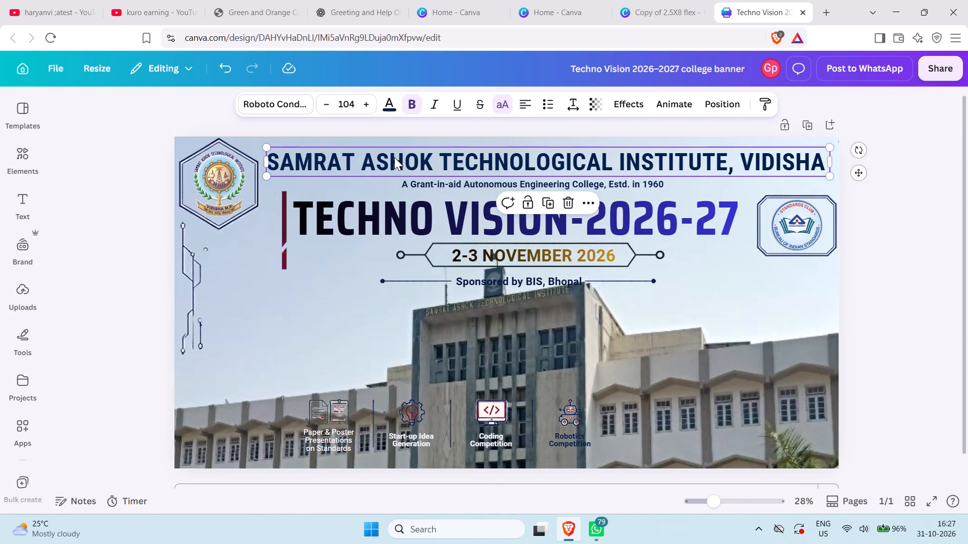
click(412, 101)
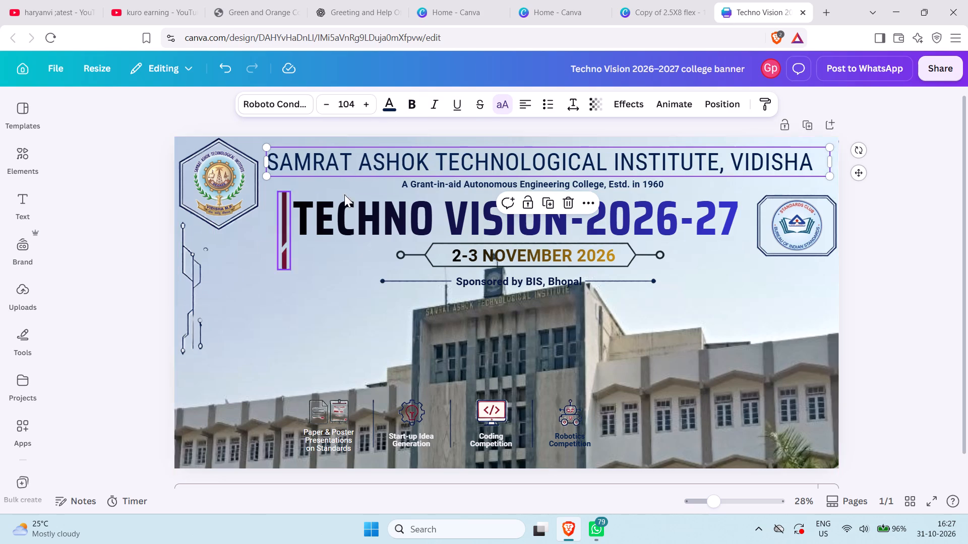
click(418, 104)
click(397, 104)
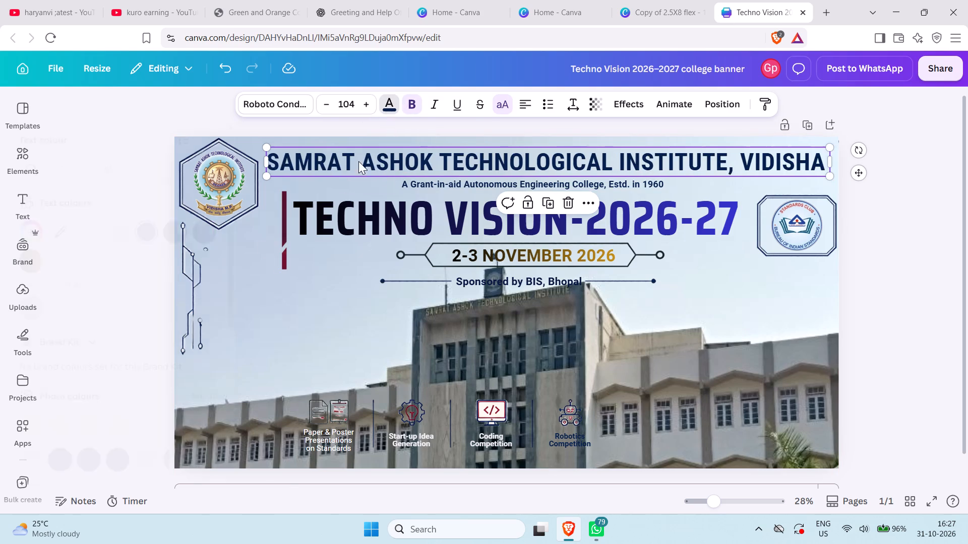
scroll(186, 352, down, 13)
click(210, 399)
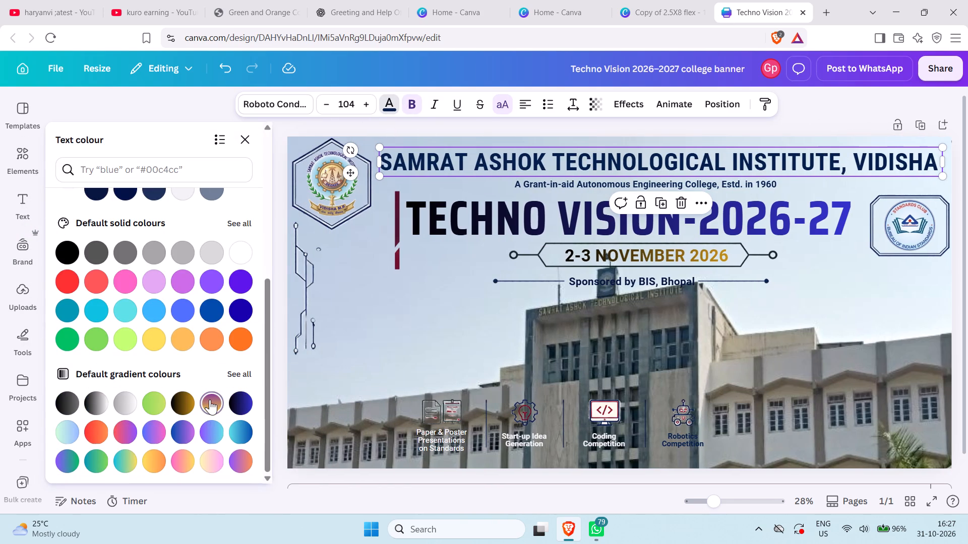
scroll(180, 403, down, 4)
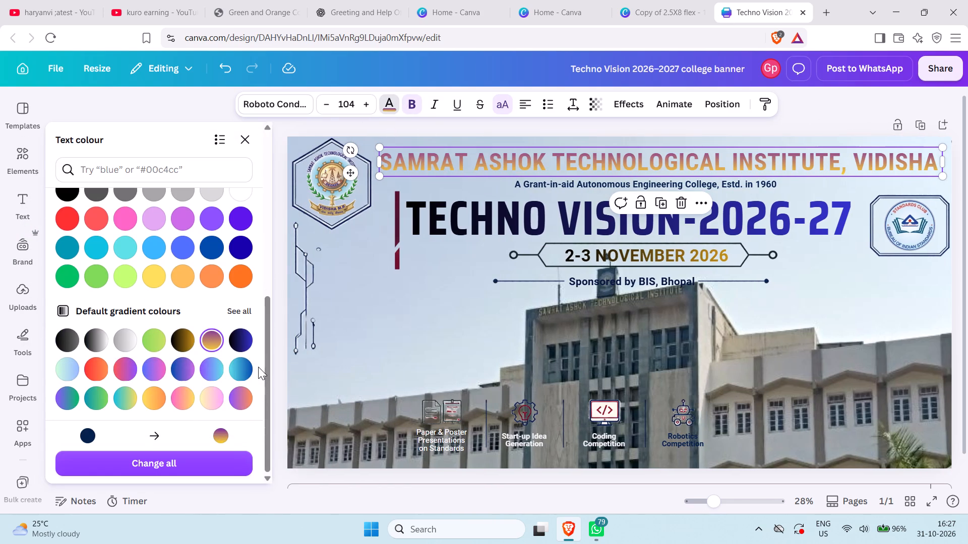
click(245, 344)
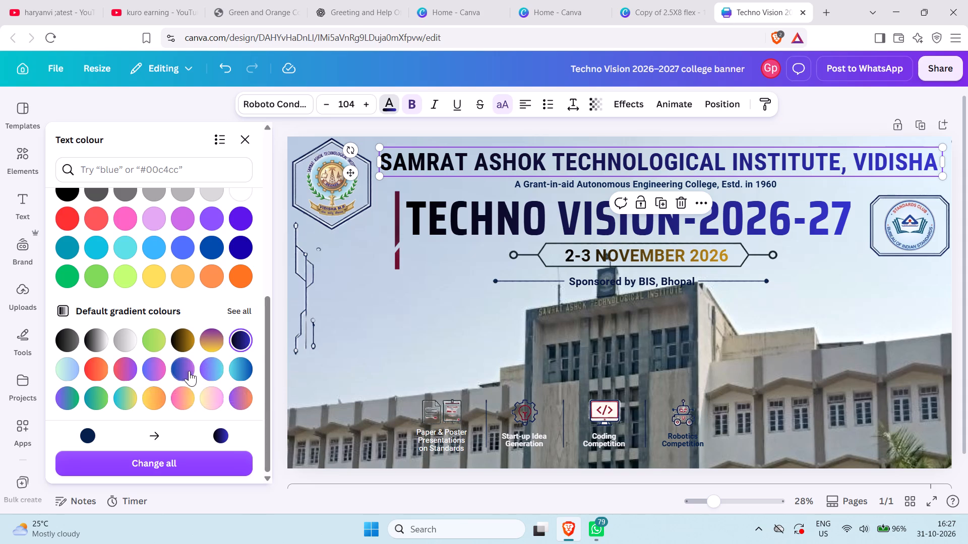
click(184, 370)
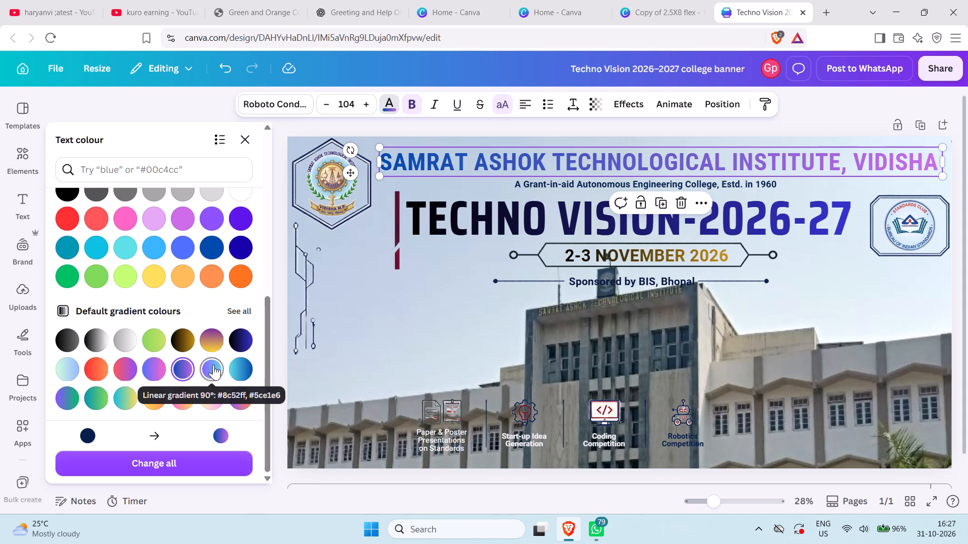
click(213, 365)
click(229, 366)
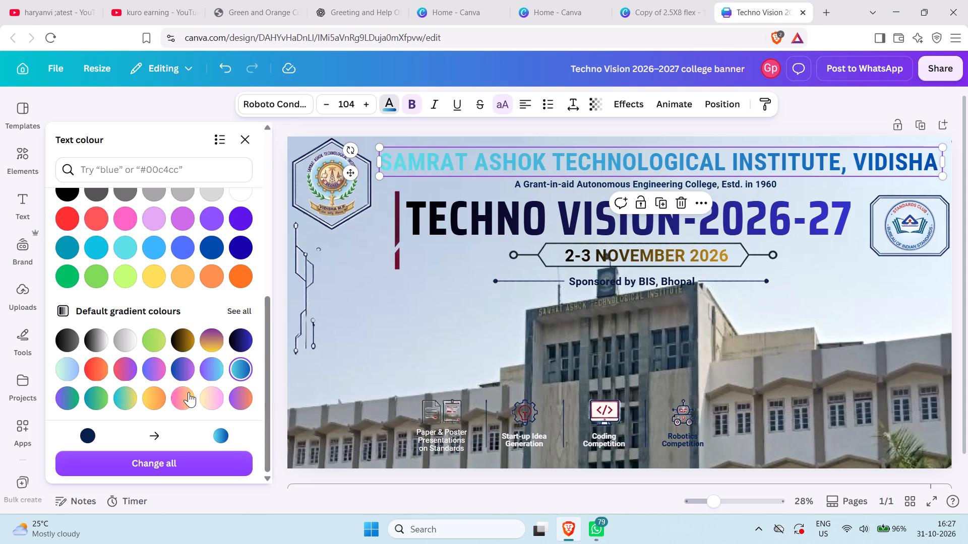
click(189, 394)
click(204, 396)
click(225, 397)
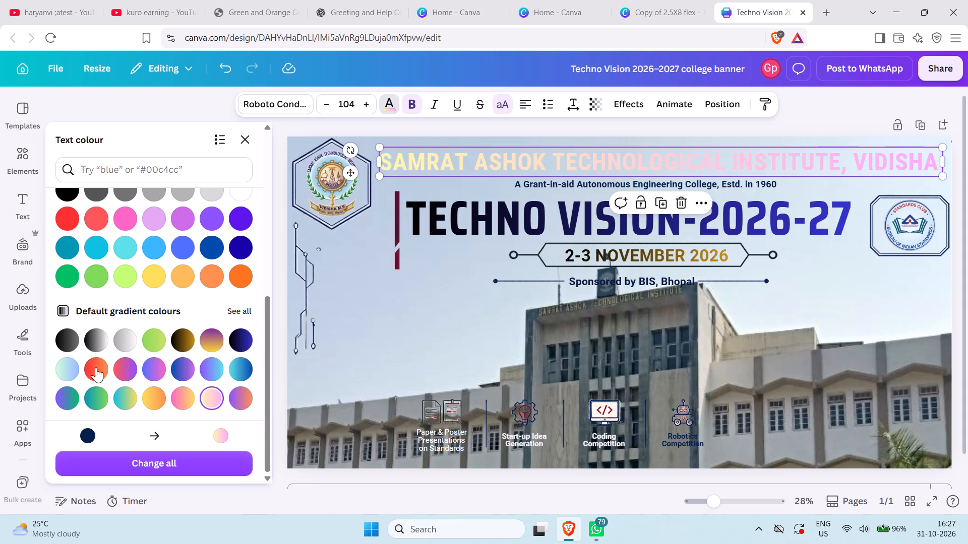
Apply the default red-to-purple gradient colour to the "SAMRAT ASHOK TECHNOLOGICAL INSTITUTE, VIDISHA" heading.
click(99, 367)
click(114, 368)
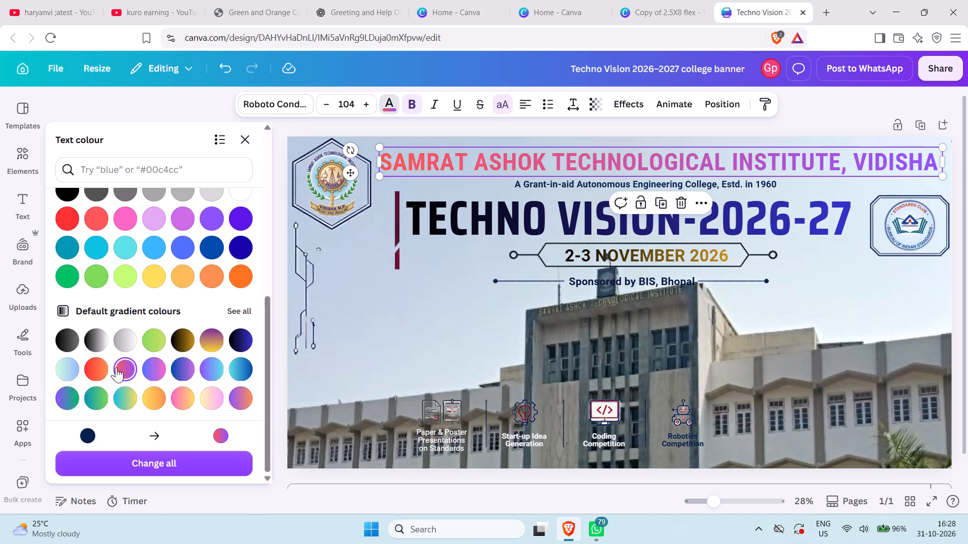
click(357, 286)
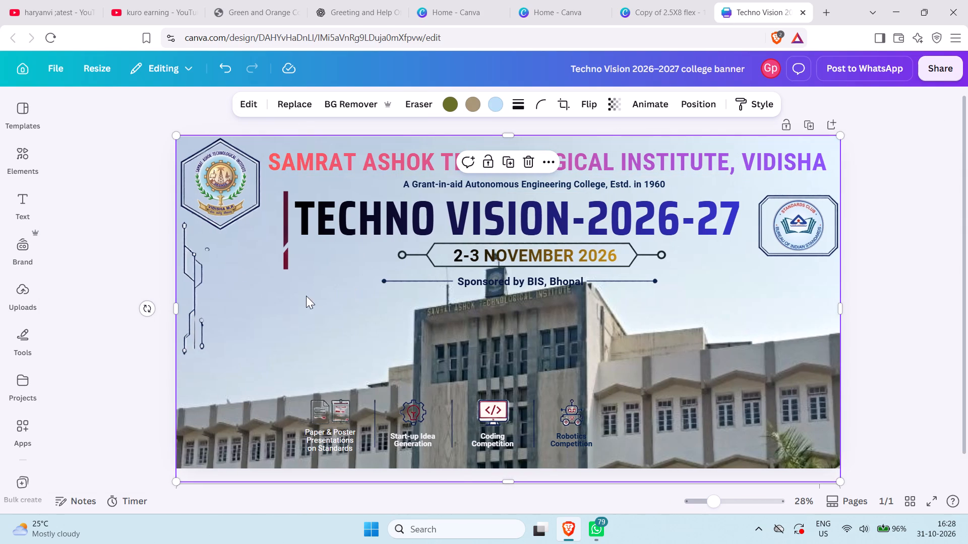
click(941, 208)
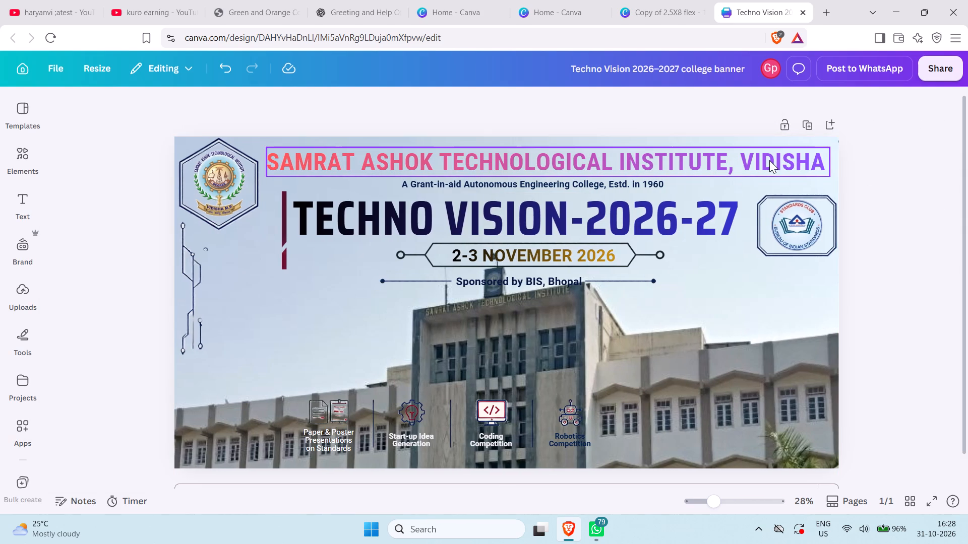
Widen the institute name's text box, scale the text up to size 106, and shift it slightly right to the page edge.
click(769, 160)
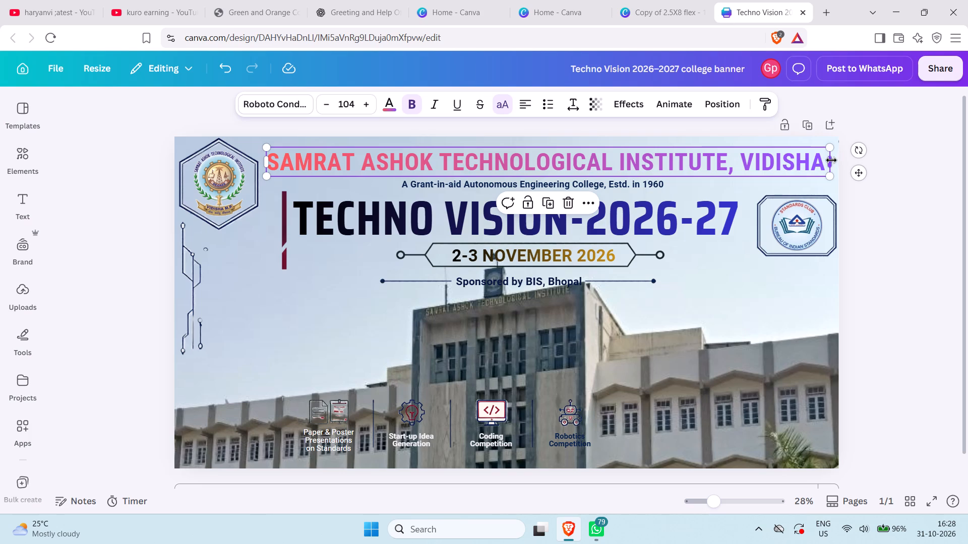
drag(830, 159, 834, 159)
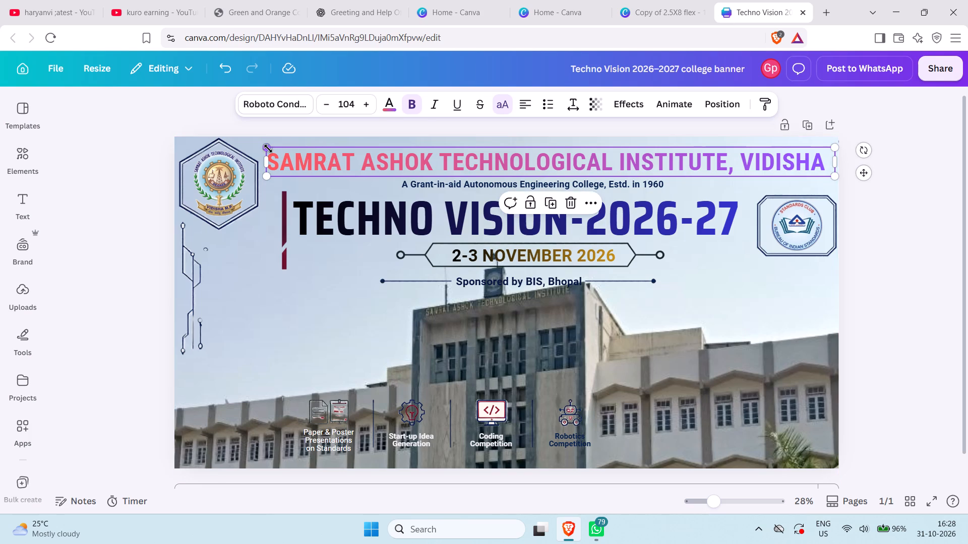
drag(268, 149, 262, 137)
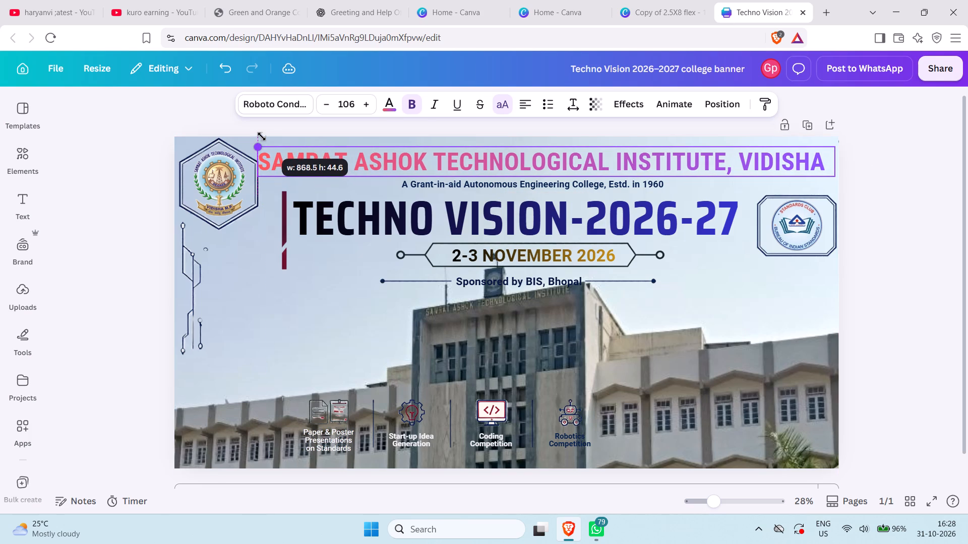
drag(262, 137, 261, 136)
double_click(261, 136)
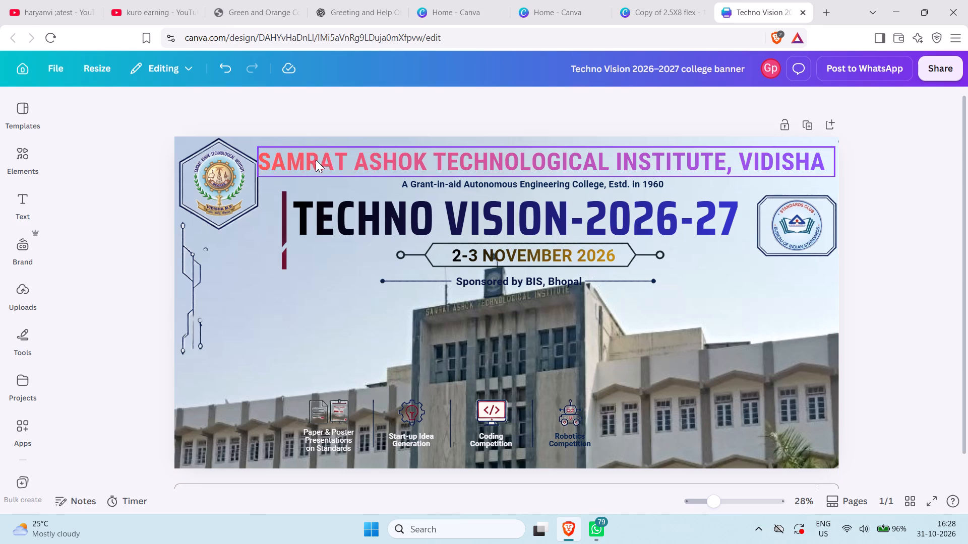
drag(316, 160, 321, 160)
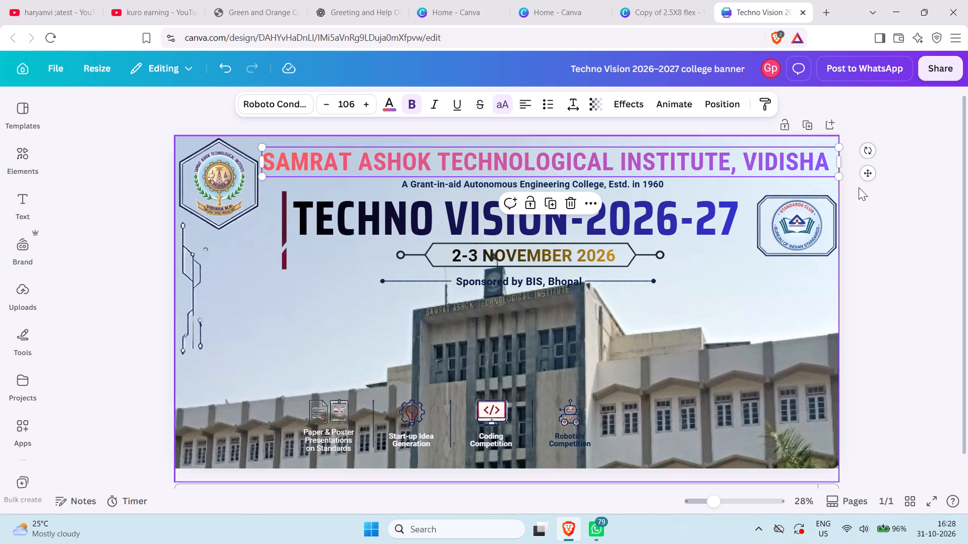
click(911, 203)
Set the institute name's font size to 107, keeping it on one line.
click(703, 163)
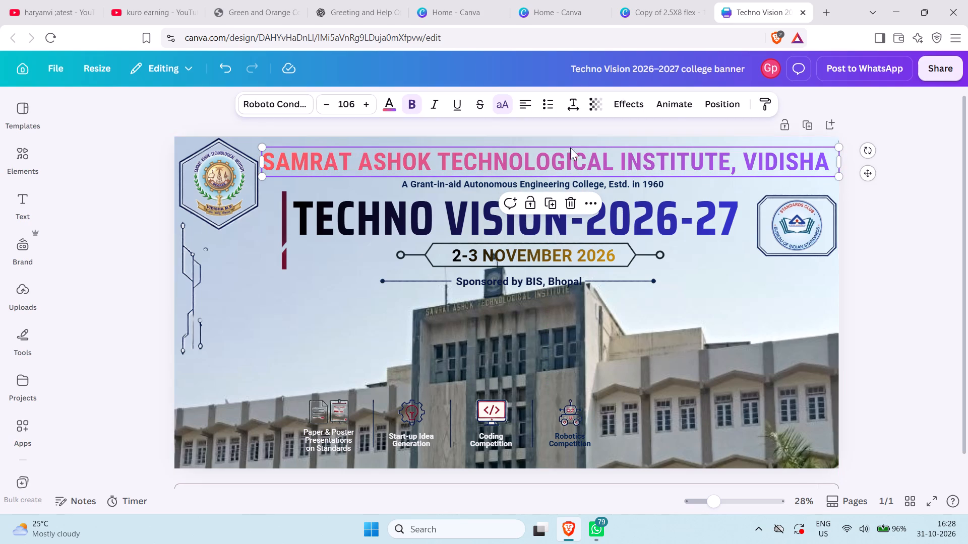
double_click(367, 95)
click(367, 95)
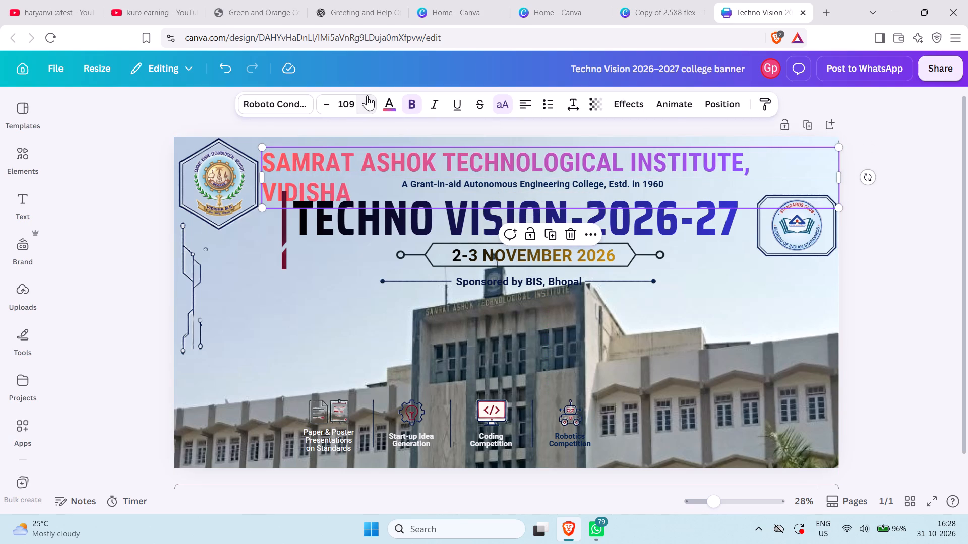
click(331, 103)
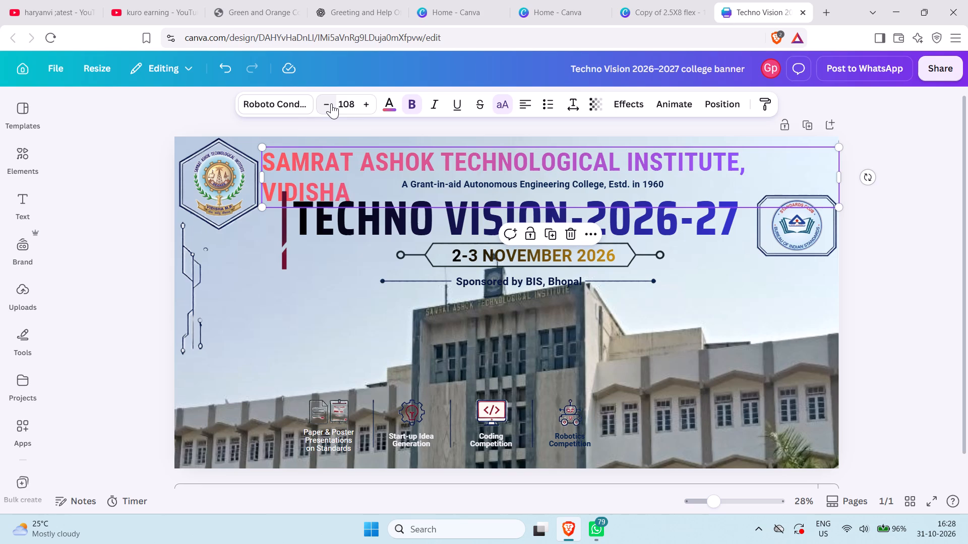
click(331, 103)
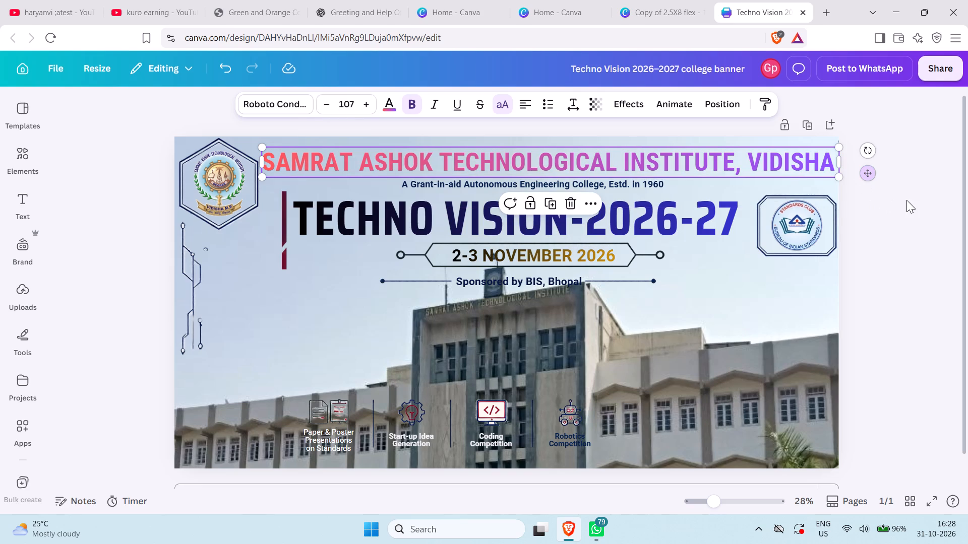
click(907, 195)
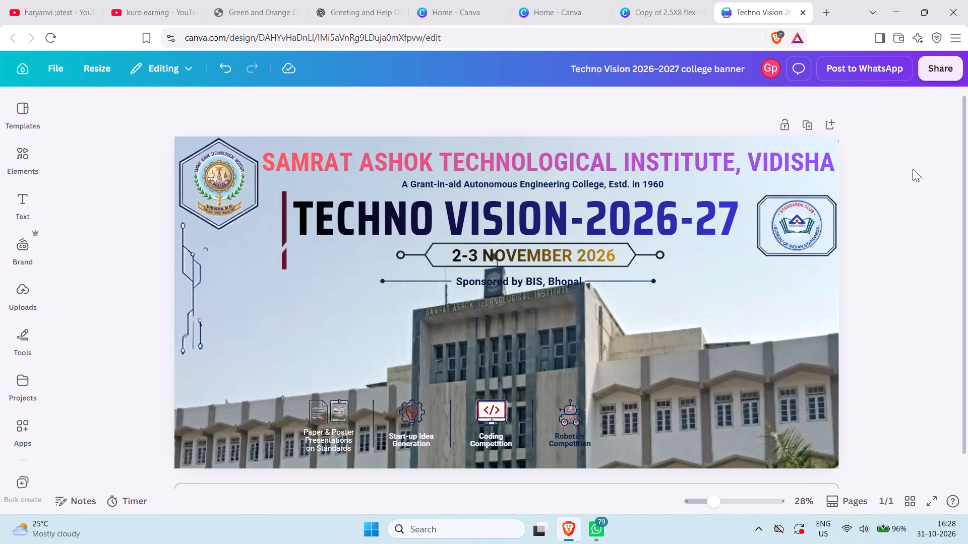
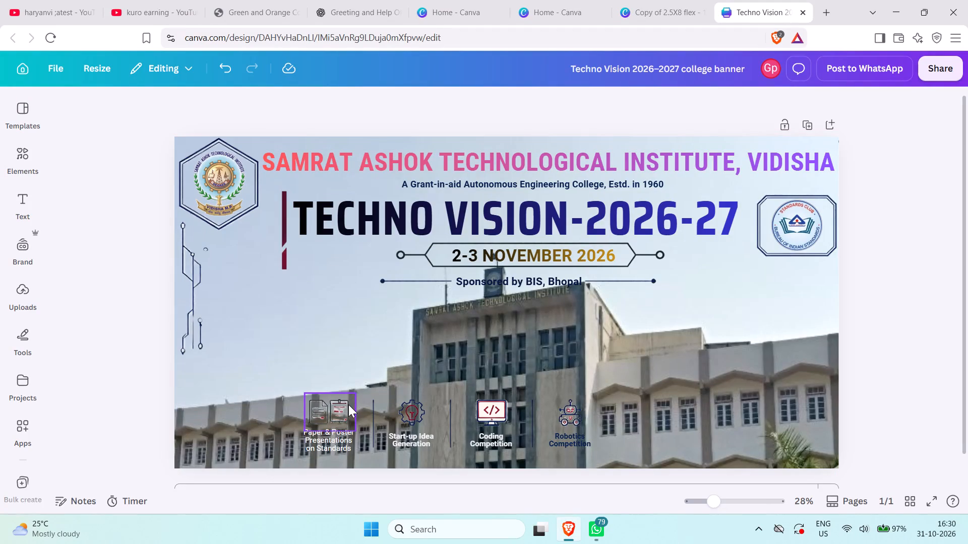
Move the Paper & Poster Presentations icon and its caption up beneath the sponsor line, left of the building's central tower.
drag(347, 404, 394, 327)
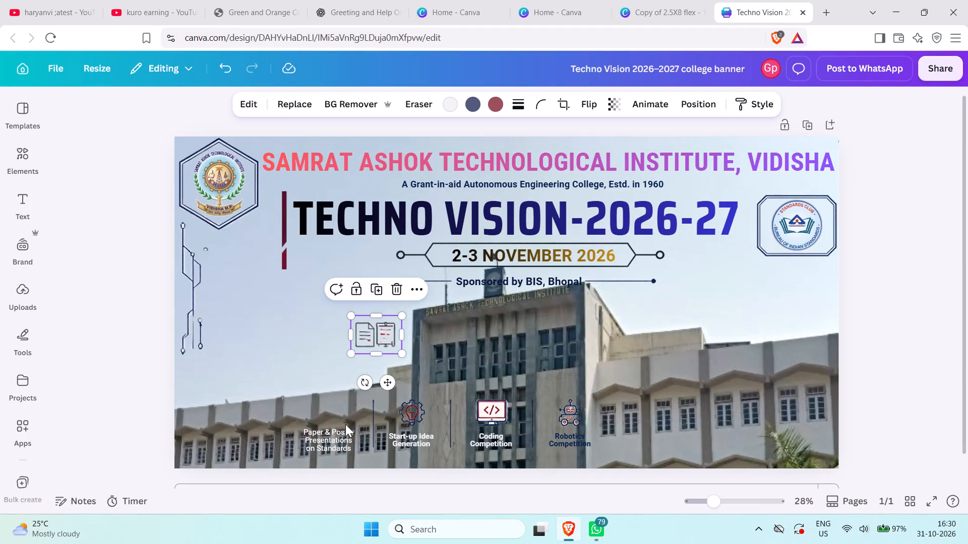
drag(336, 438, 386, 362)
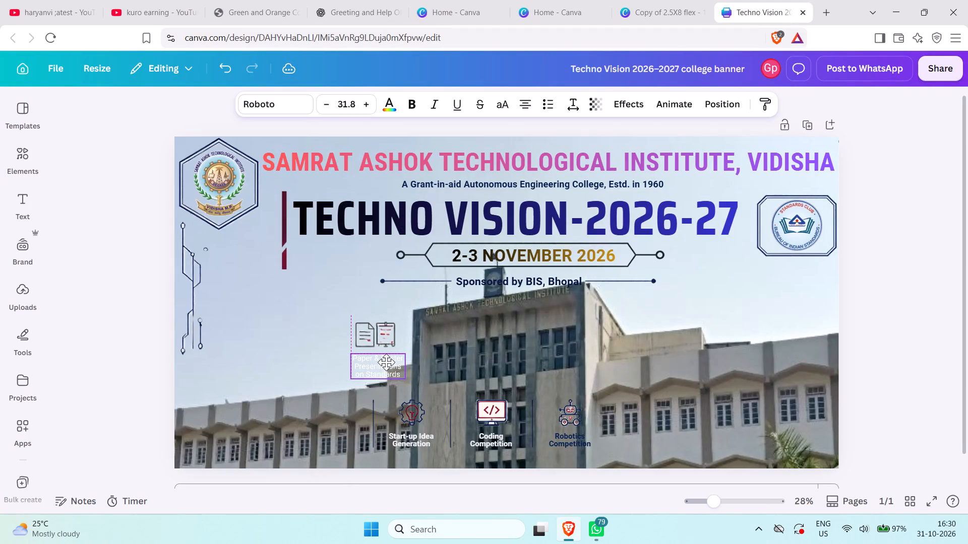
drag(386, 362, 384, 362)
click(282, 362)
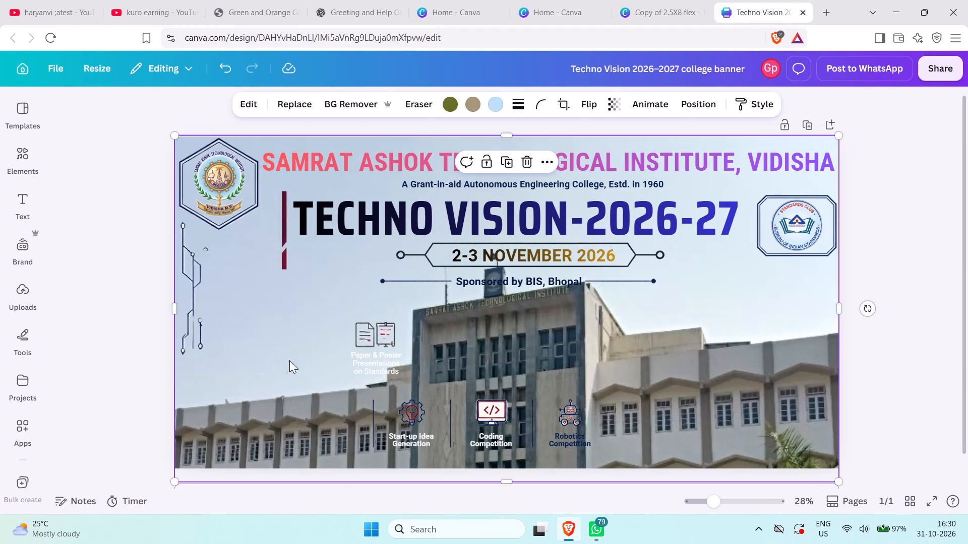
Move the Start-up Idea Generation and Coding Competition icons with their captions up into the same row as the Paper & Poster item.
drag(407, 418, 434, 347)
drag(420, 443, 449, 375)
drag(488, 411, 497, 332)
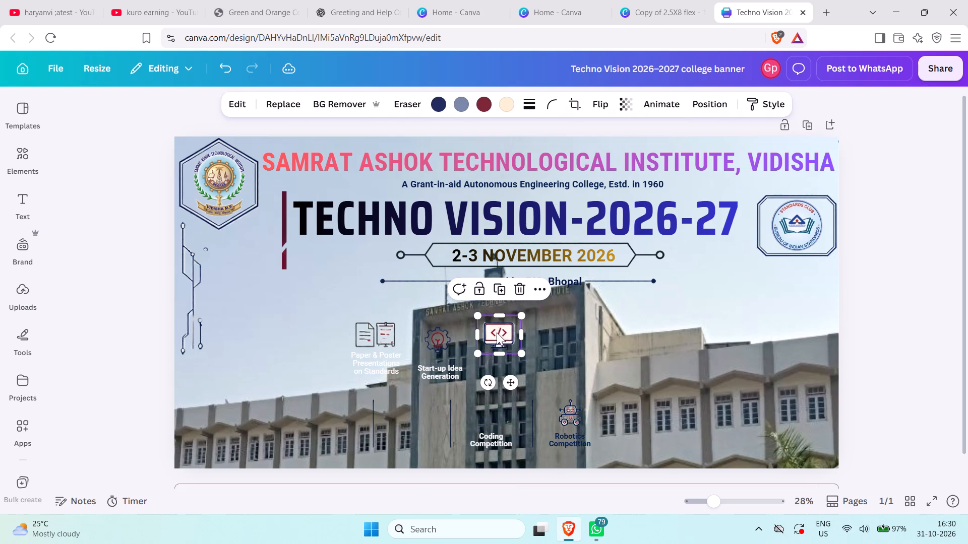
drag(443, 347, 443, 340)
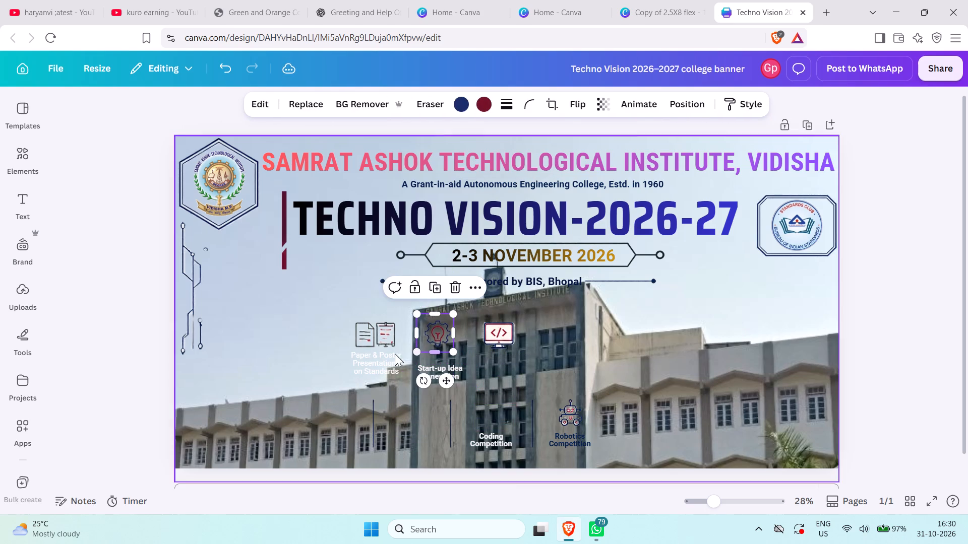
drag(431, 370, 432, 362)
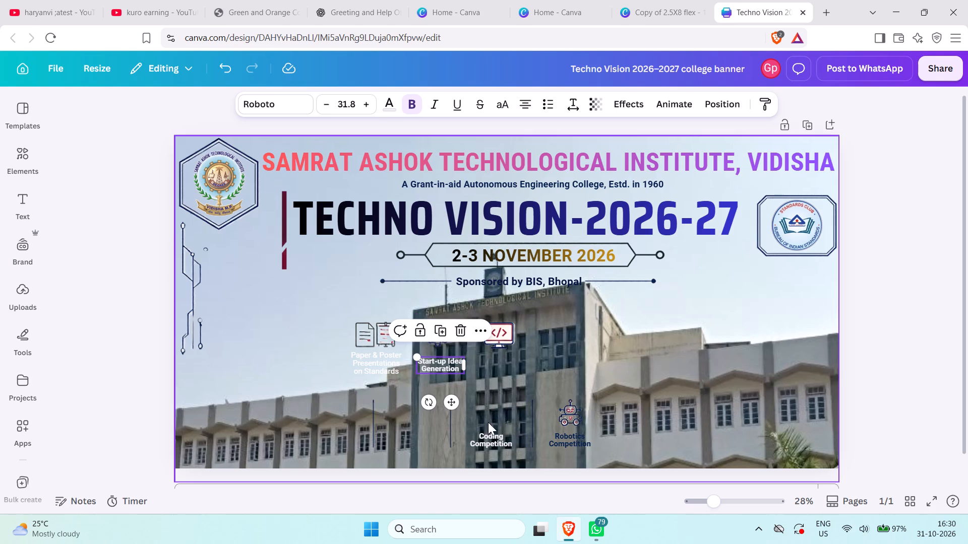
drag(491, 436, 499, 362)
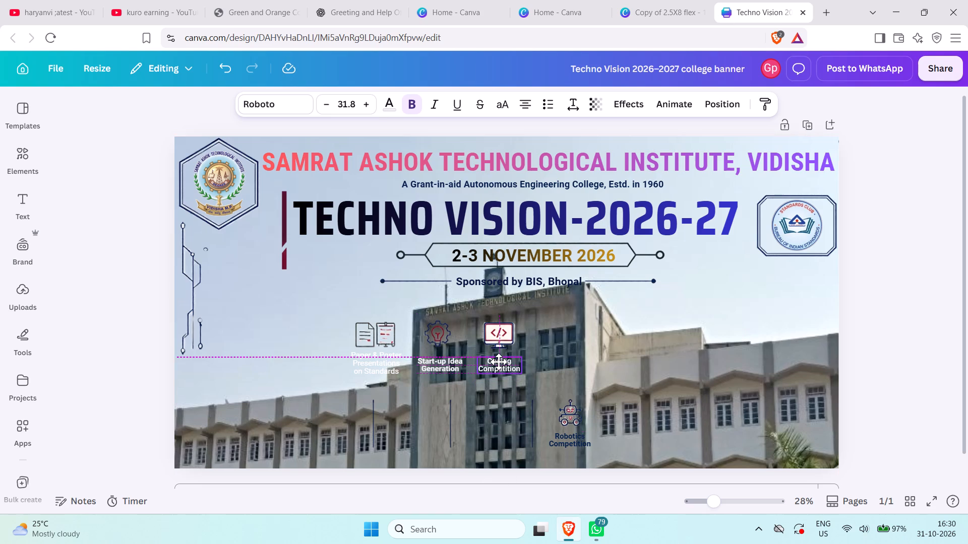
drag(499, 362, 499, 361)
click(300, 355)
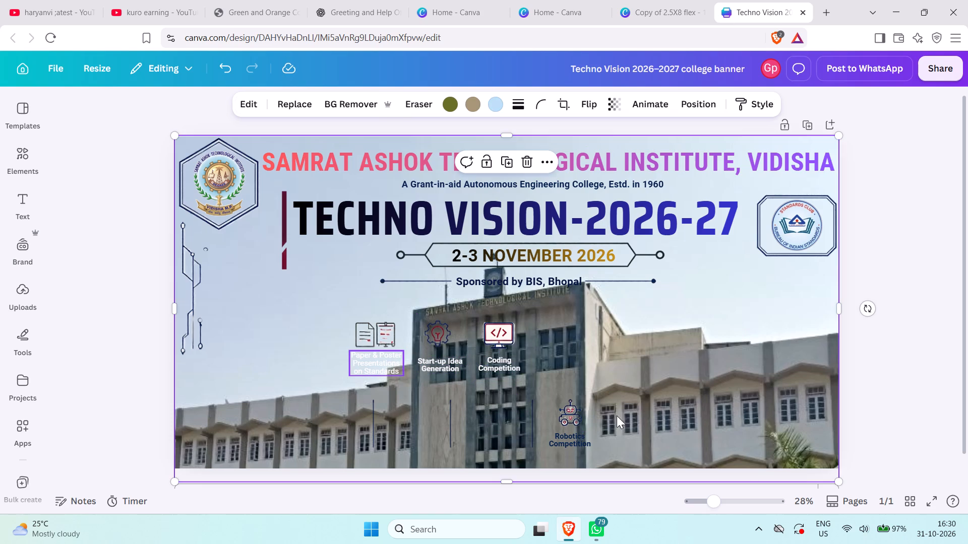
Move the Robotics Competition icon and caption up to the end of the row, beside the Coding Competition item.
drag(573, 412, 557, 341)
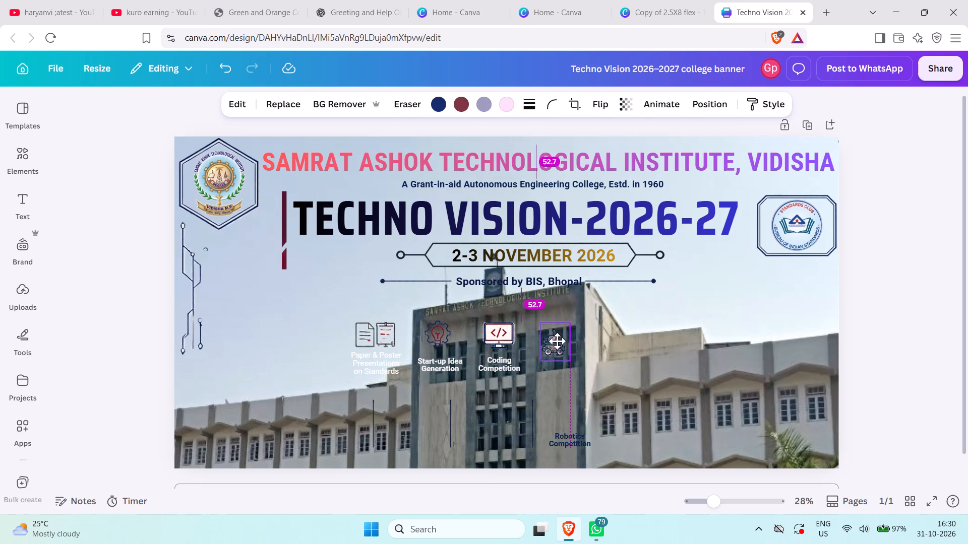
drag(557, 341, 557, 337)
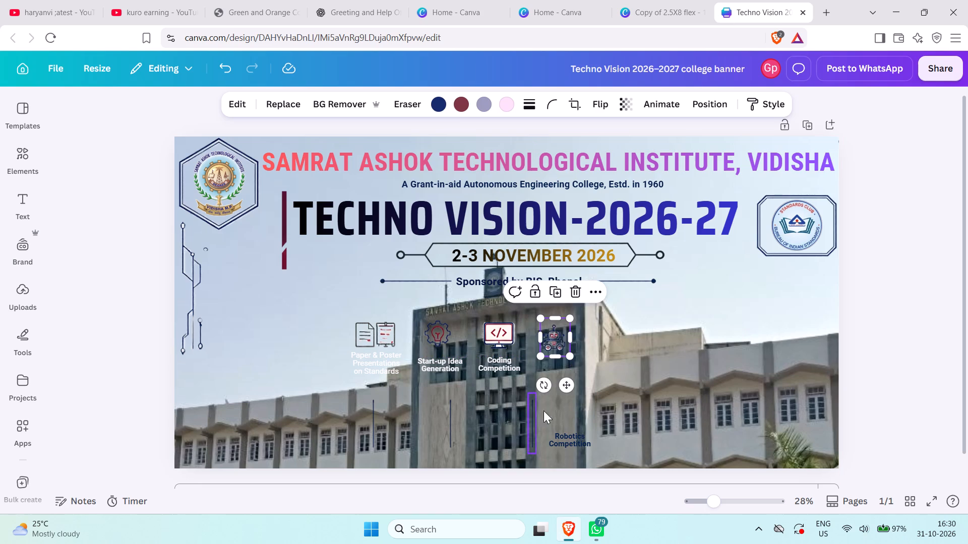
drag(569, 437, 552, 367)
drag(556, 347, 559, 343)
drag(565, 368, 568, 363)
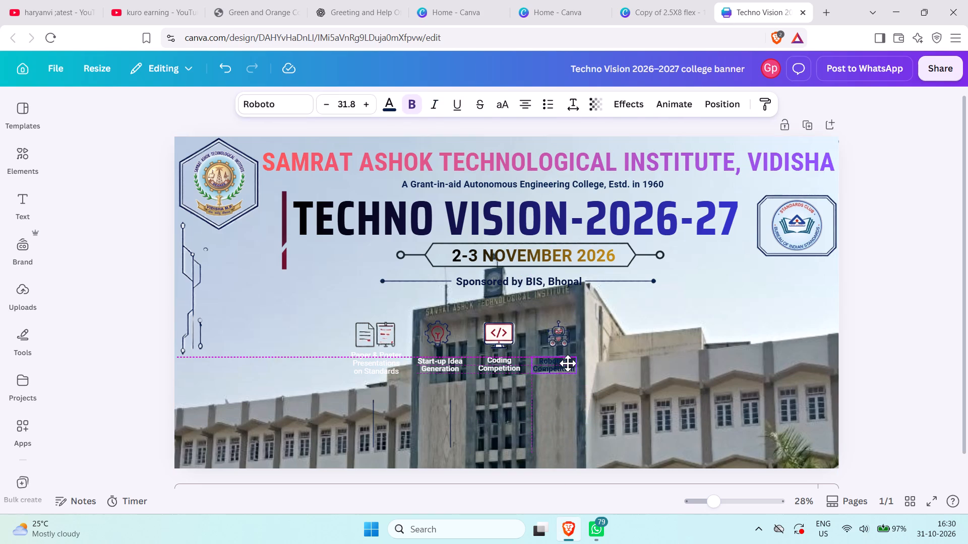
drag(568, 363, 569, 363)
click(286, 312)
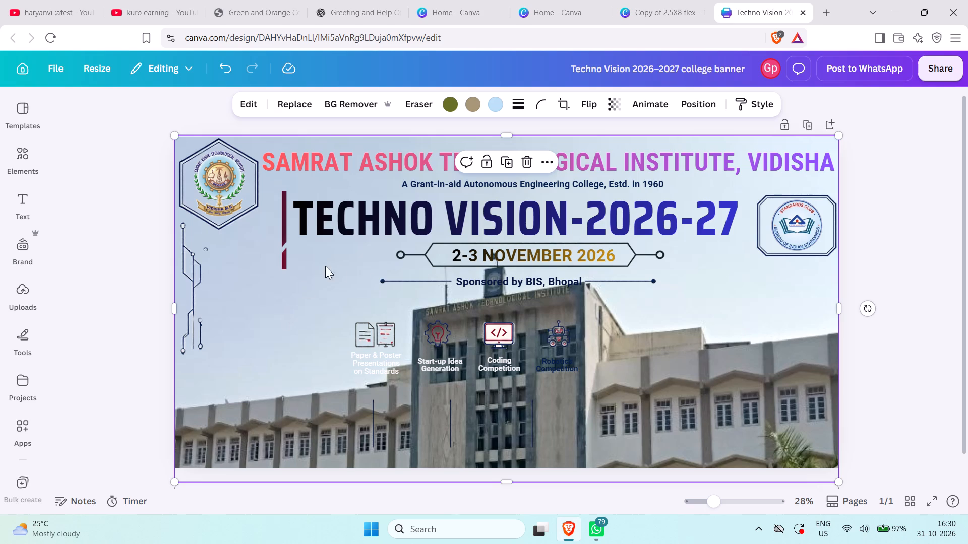
Recolour the Robotics Competition caption in the default solid yellow, after trying the red-to-purple gradient and light orange.
click(544, 366)
click(394, 110)
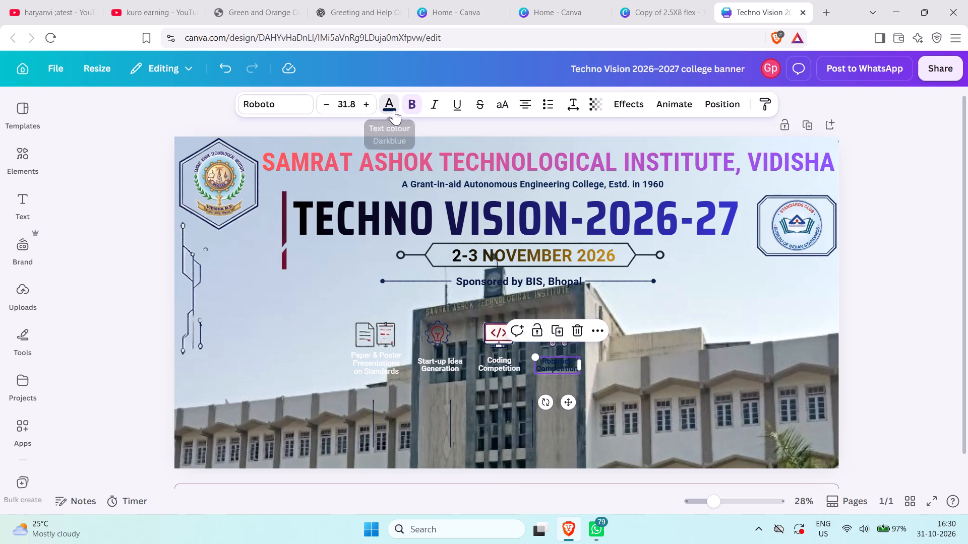
click(101, 257)
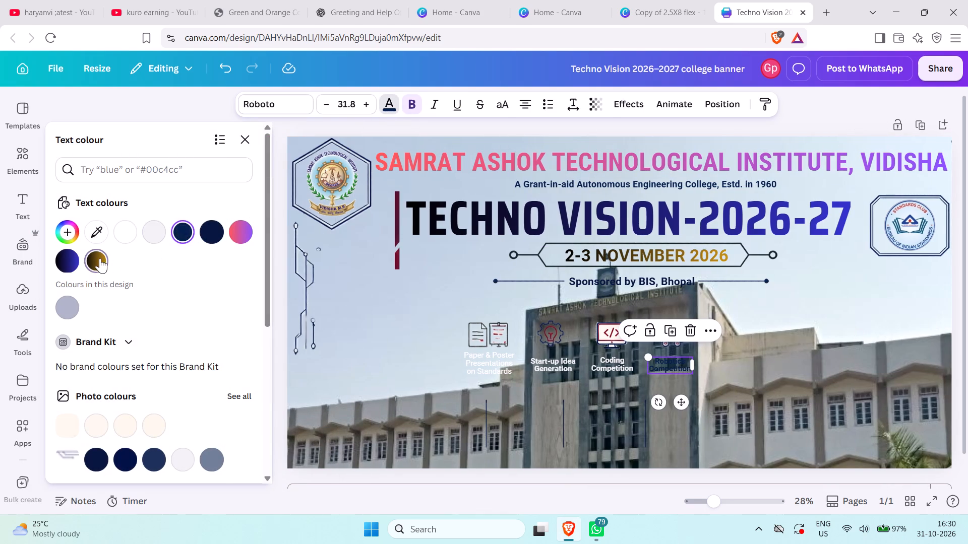
click(244, 238)
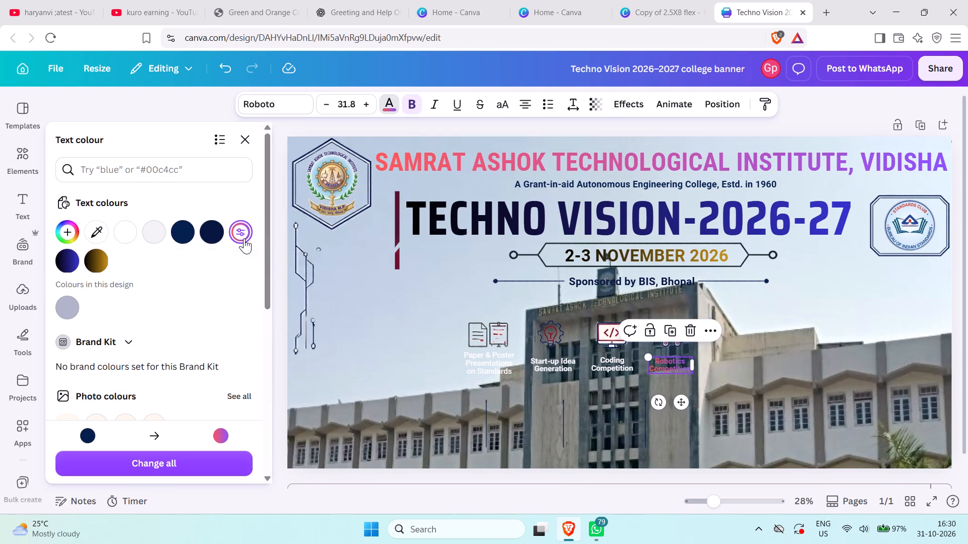
scroll(222, 282, down, 3)
scroll(196, 313, down, 3)
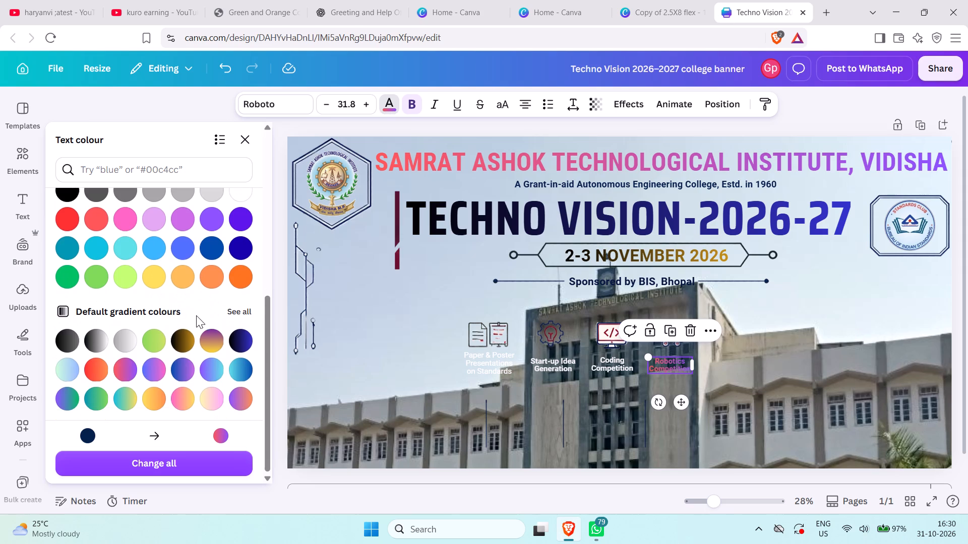
click(181, 274)
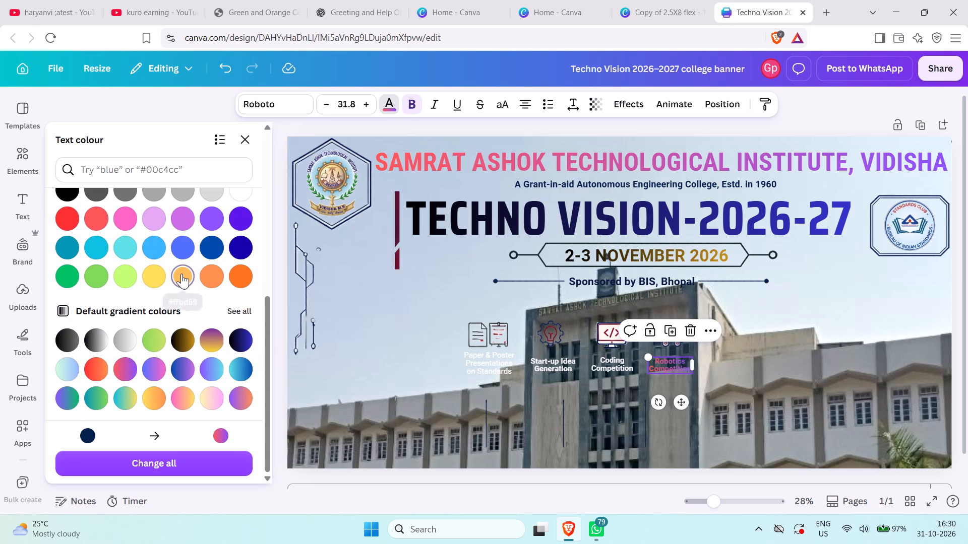
click(159, 275)
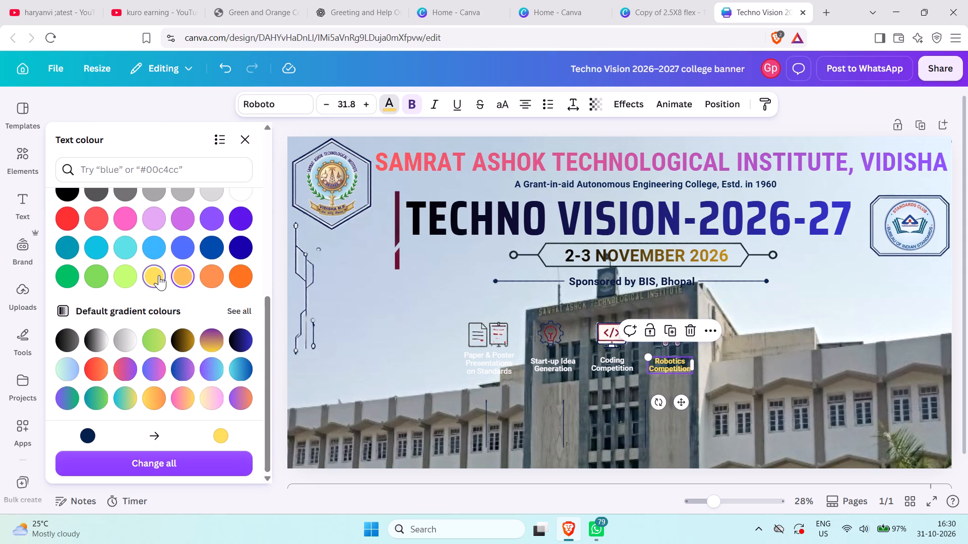
Recolour the Coding Competition and Start-up Idea Generation captions in the same solid yellow.
click(605, 369)
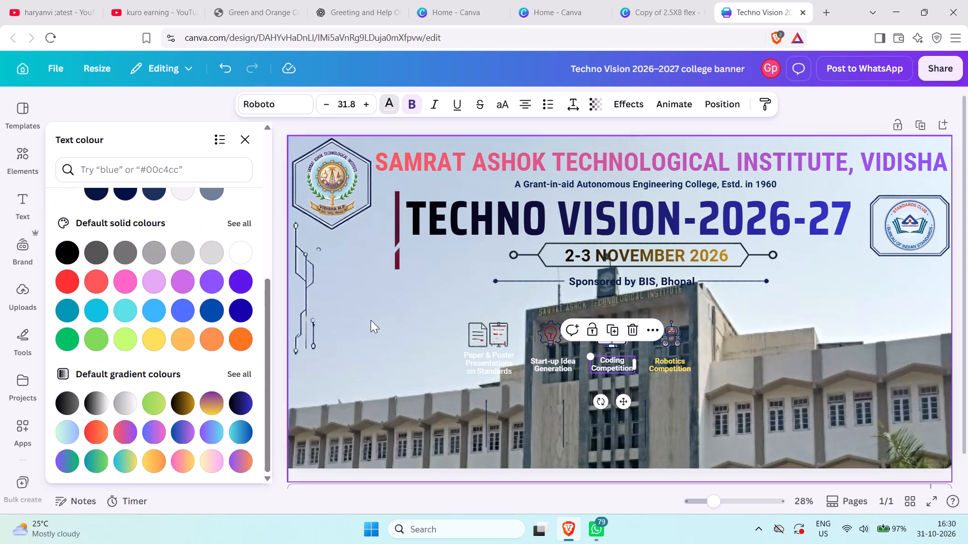
click(158, 341)
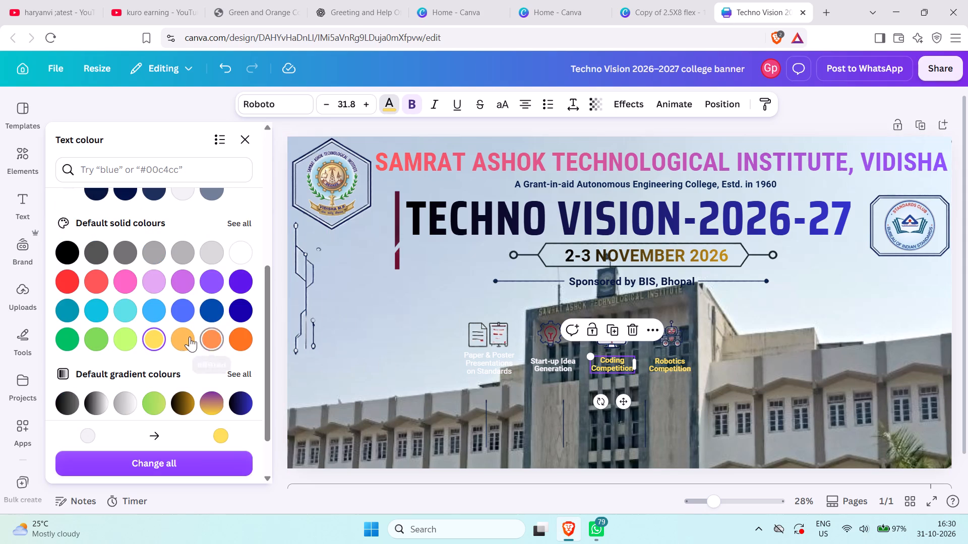
click(182, 336)
click(159, 335)
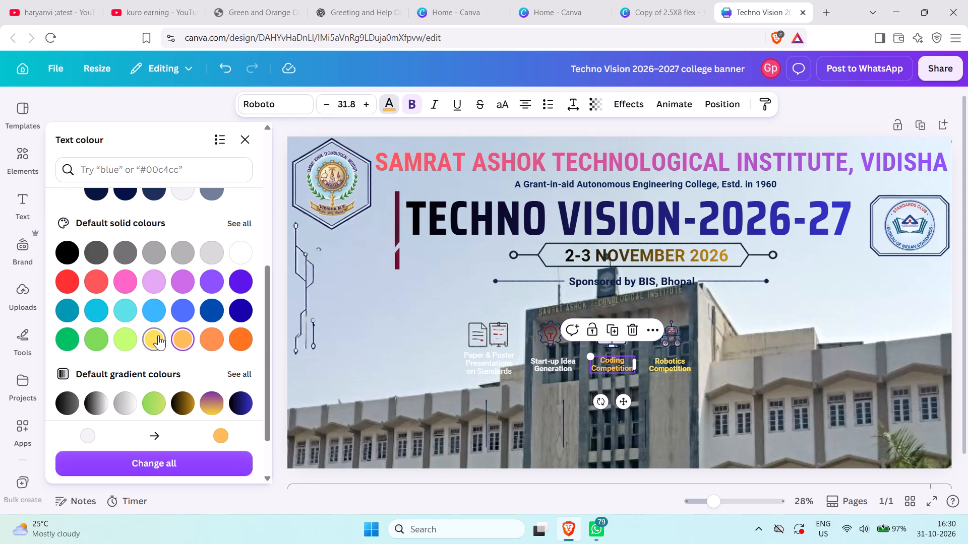
click(572, 365)
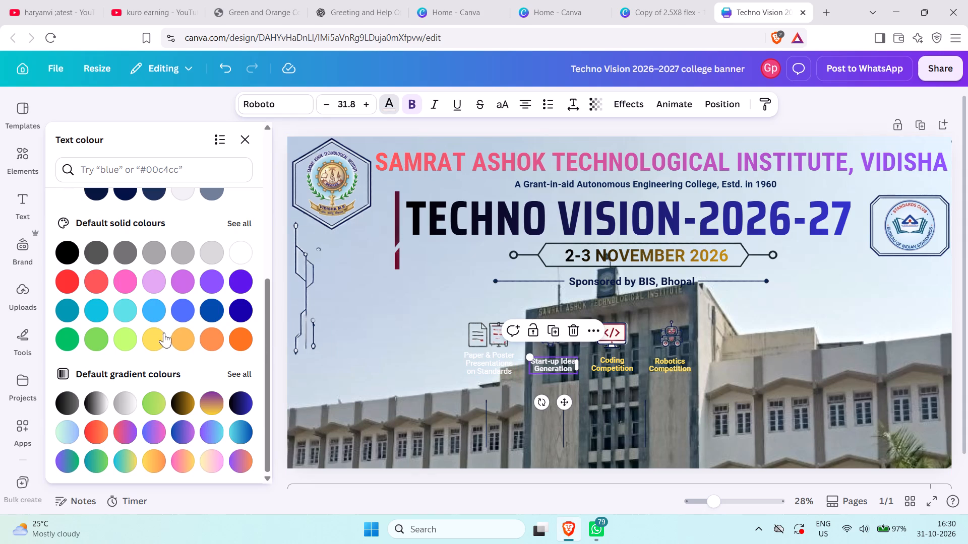
click(163, 333)
Recolour the Paper & Poster Presentations on Standards caption in the same solid yellow.
click(490, 360)
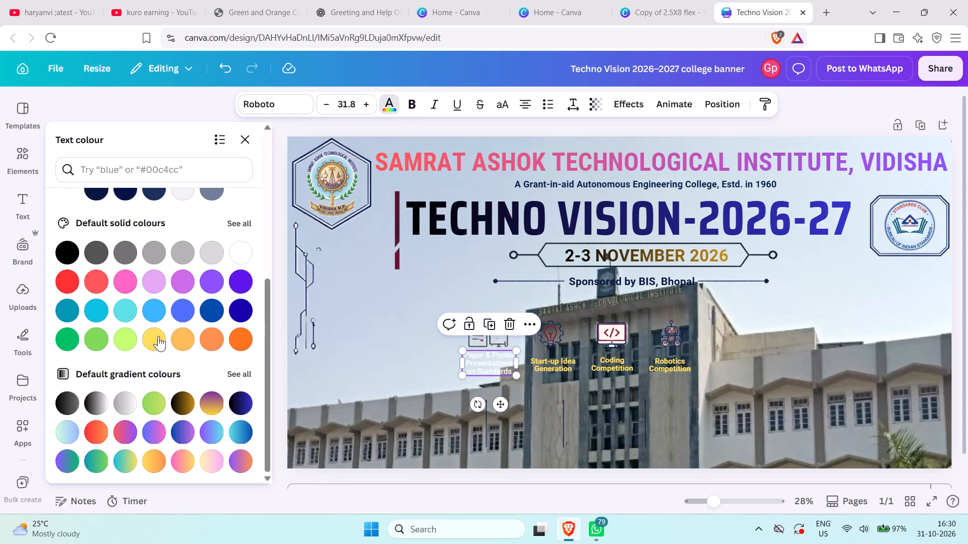
click(158, 336)
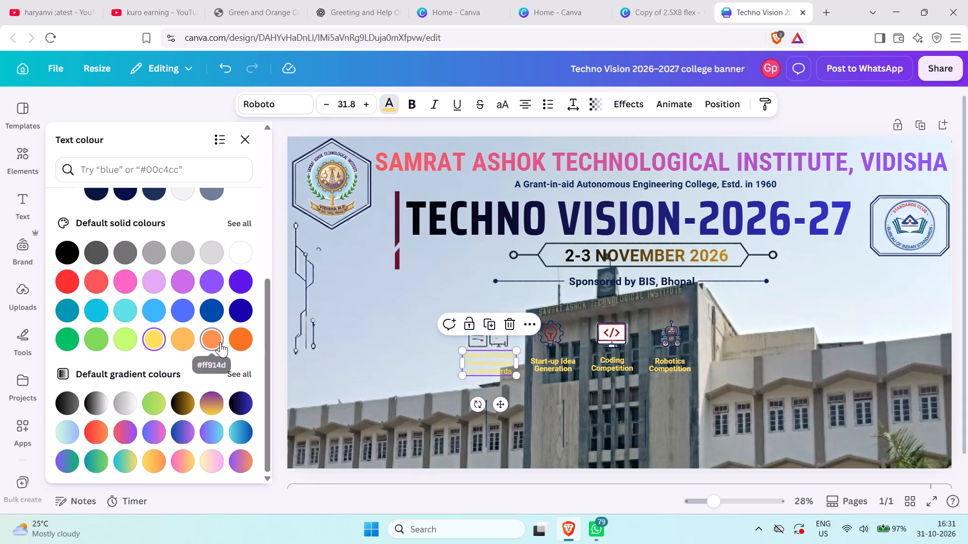
click(219, 342)
click(151, 339)
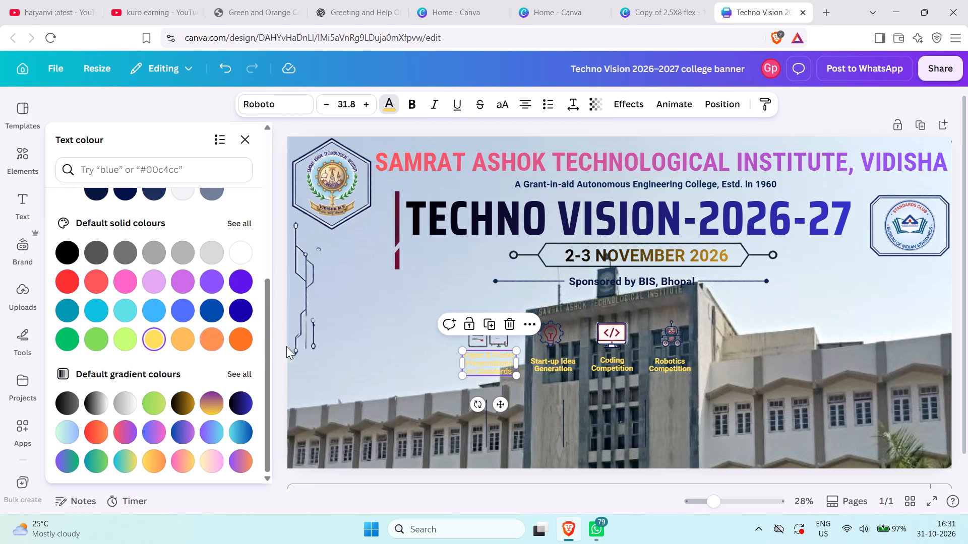
click(367, 349)
click(378, 356)
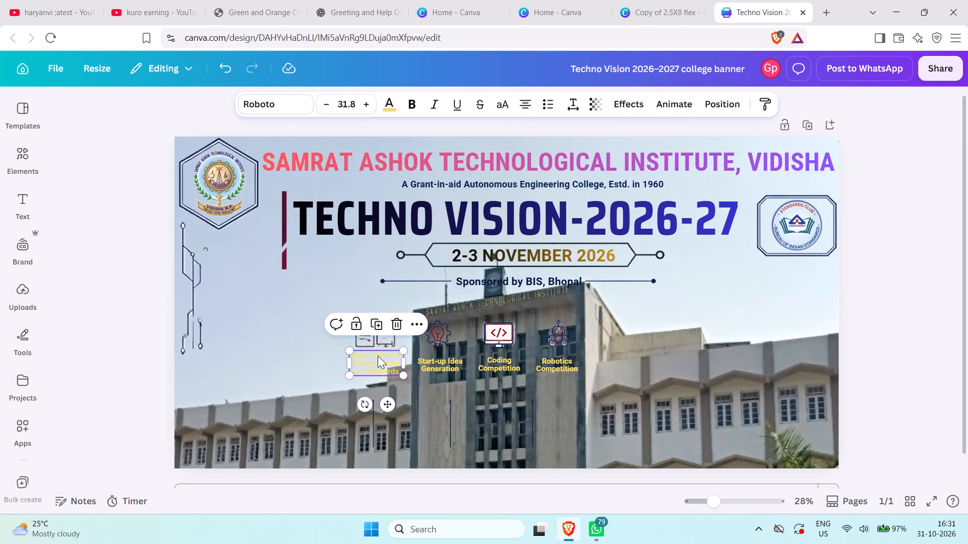
click(486, 389)
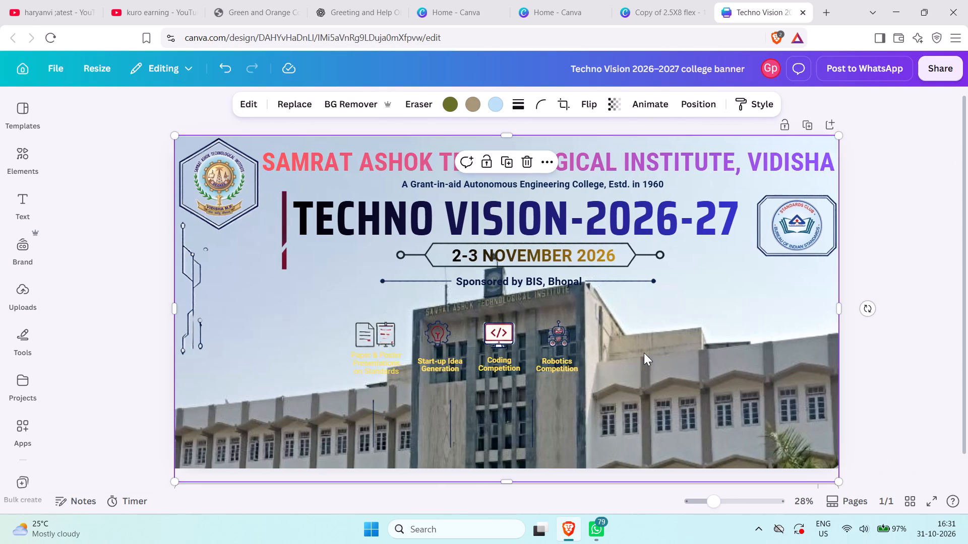
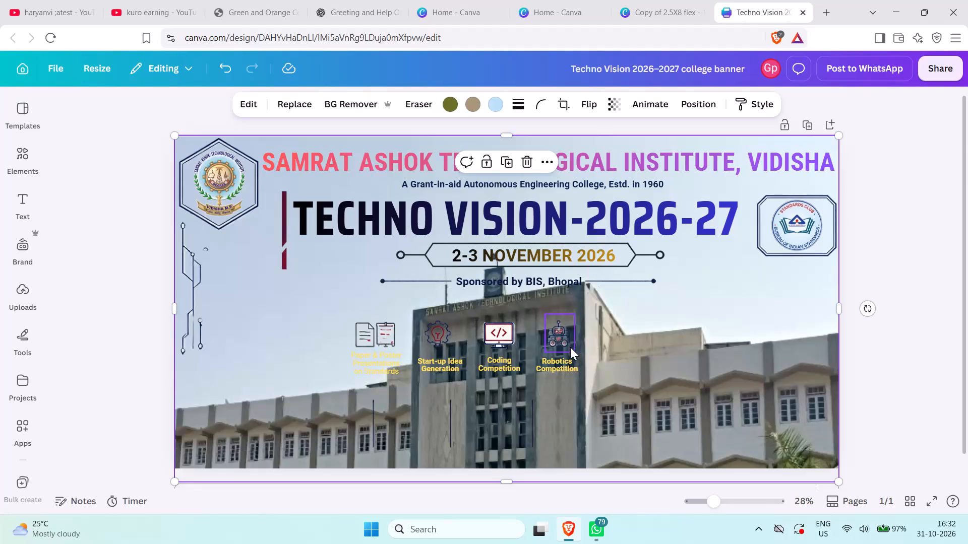
Recolour the crimson parts of the Robotics Competition icon in a navy blue from the photo colours.
click(566, 346)
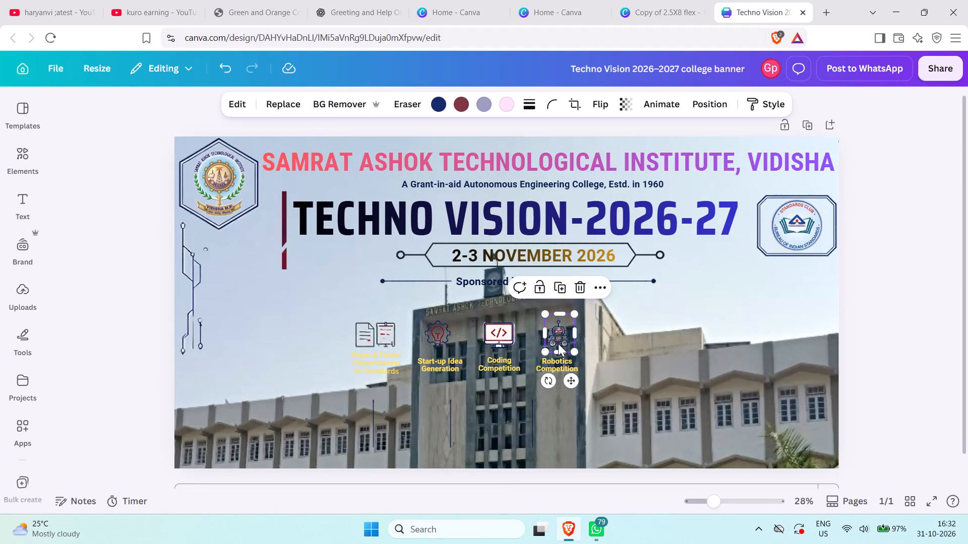
click(461, 104)
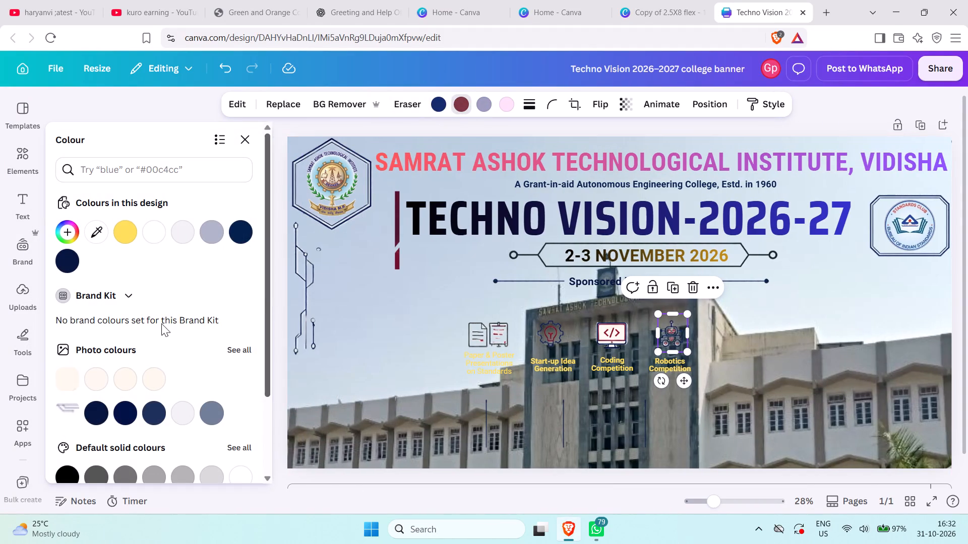
scroll(160, 385, down, 2)
click(152, 313)
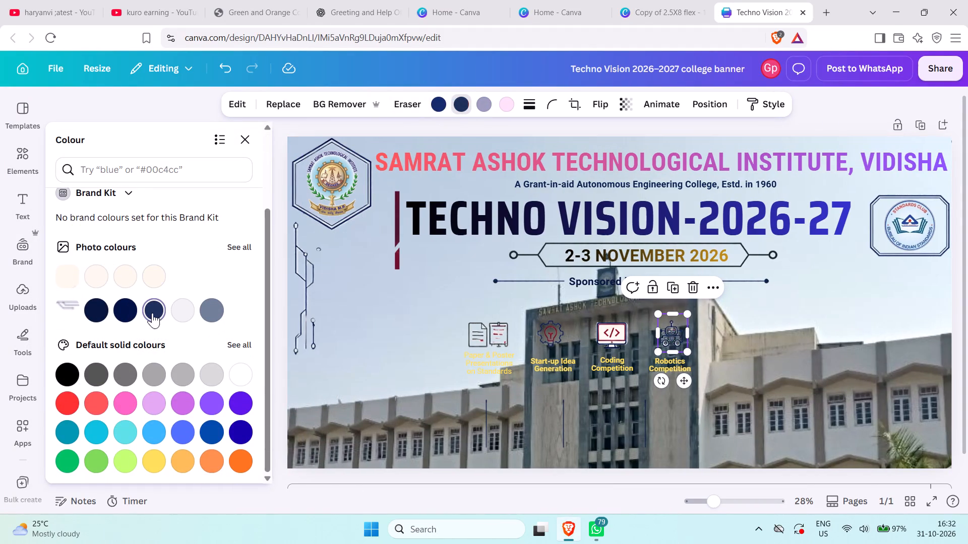
Replace the cream colour in the Coding Competition icon with the darker navy photo colour, after trying the lighter navy.
click(608, 333)
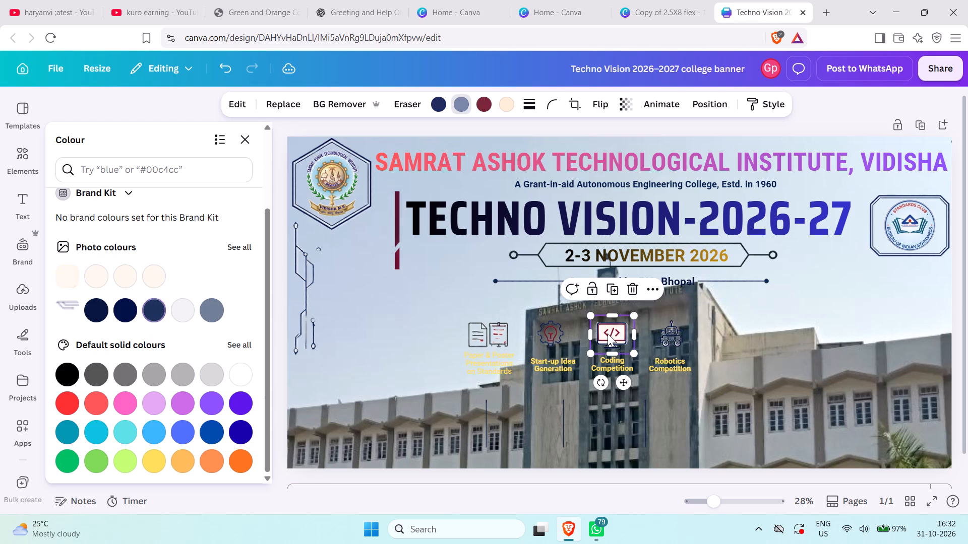
click(498, 108)
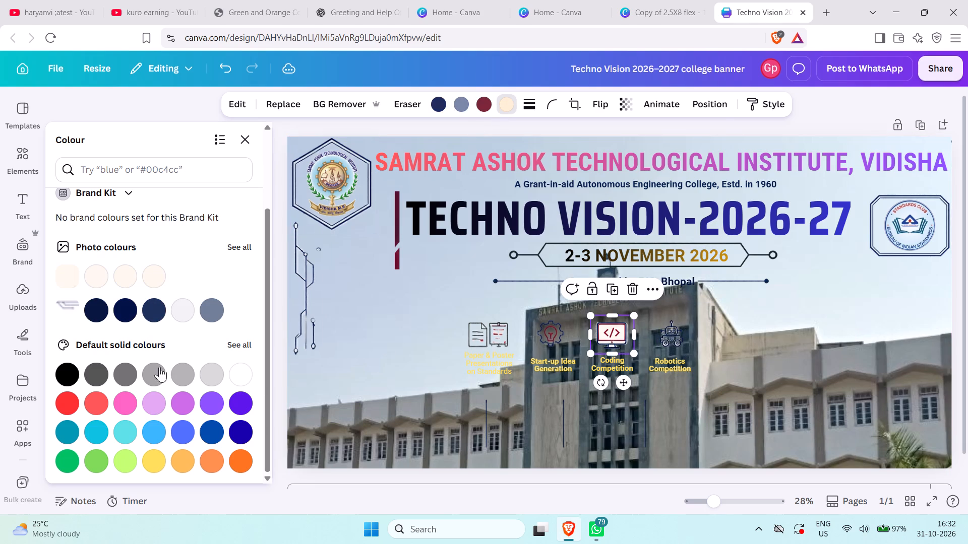
click(155, 312)
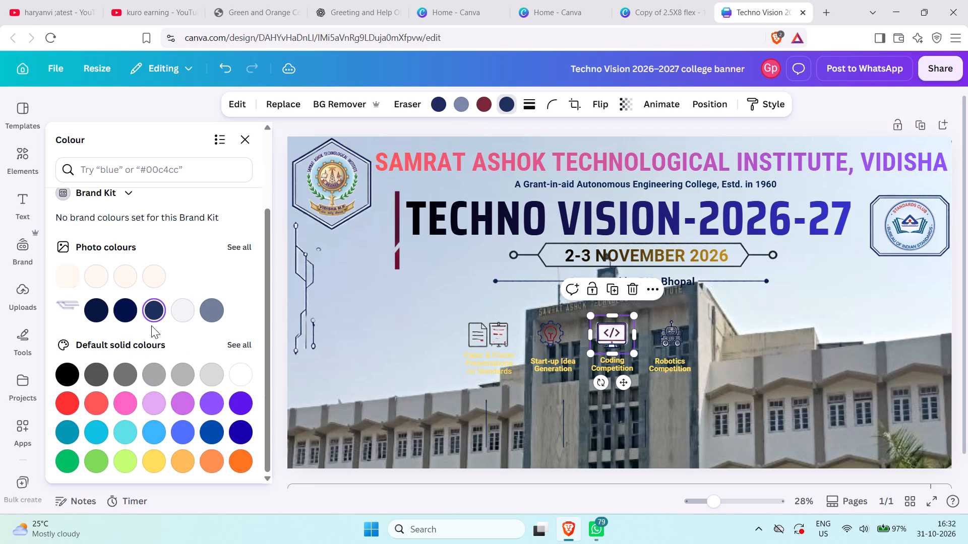
click(125, 309)
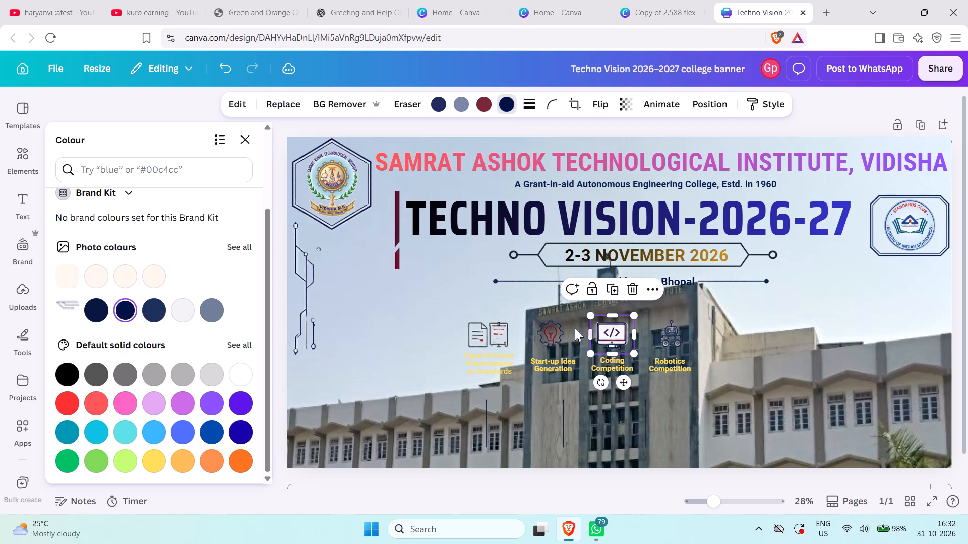
Recolour the crimson bulb part of the Start-up Idea Generation icon in the same dark navy photo colour.
click(548, 333)
click(487, 104)
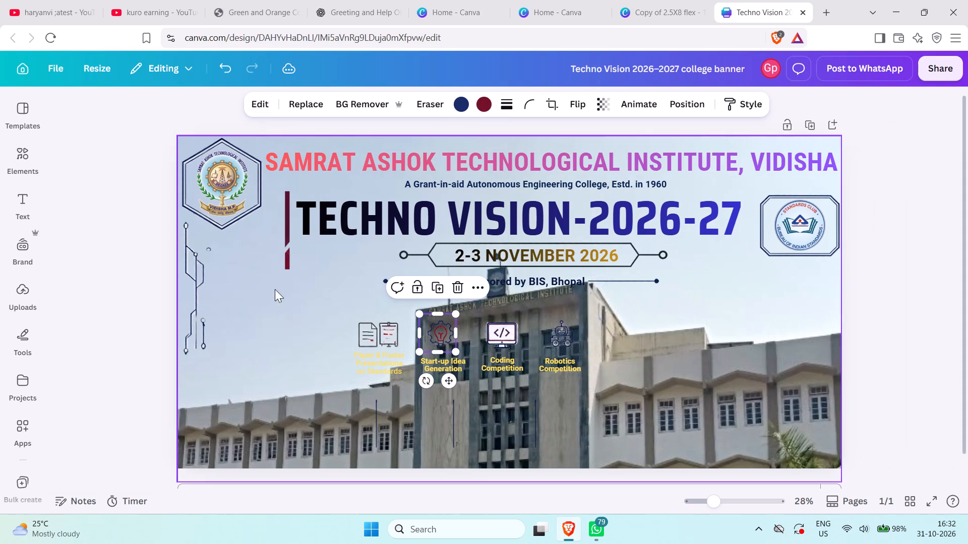
click(482, 109)
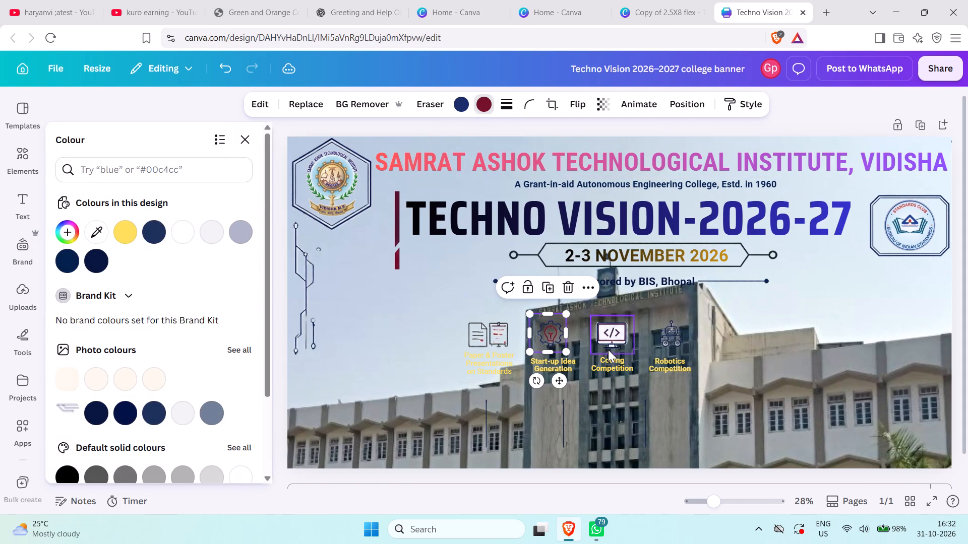
scroll(146, 371, down, 2)
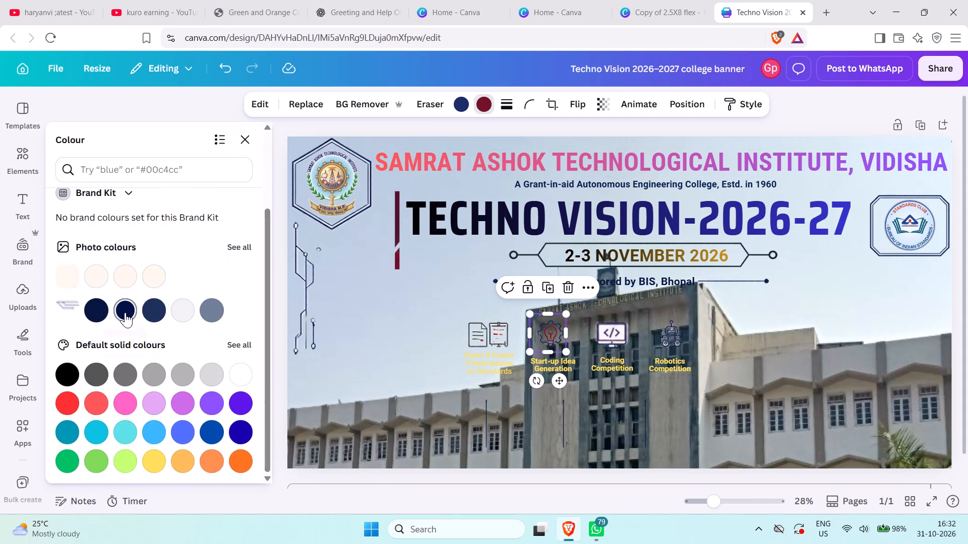
click(125, 312)
Recolour the red parts of the Paper & Poster Presentations icon in the same dark navy photo colour.
click(499, 340)
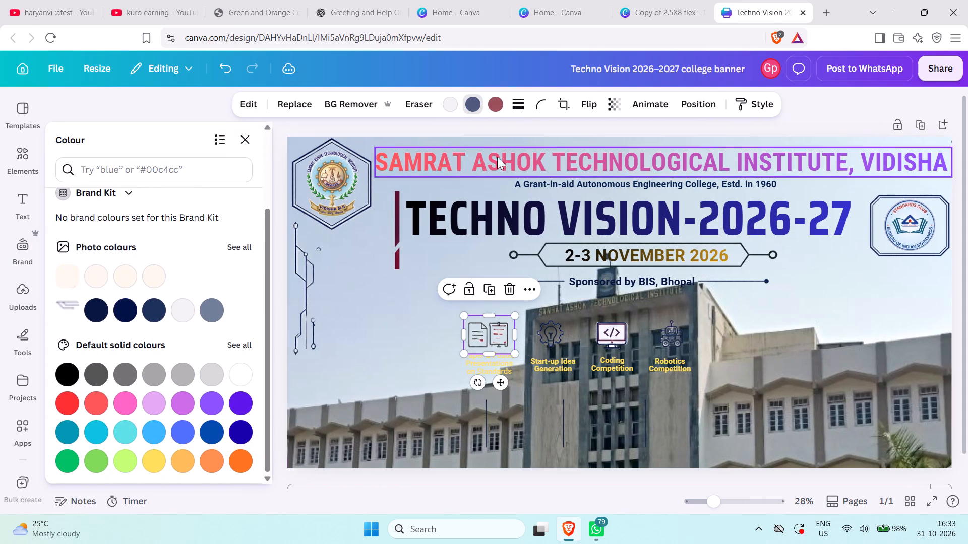
click(494, 106)
click(131, 317)
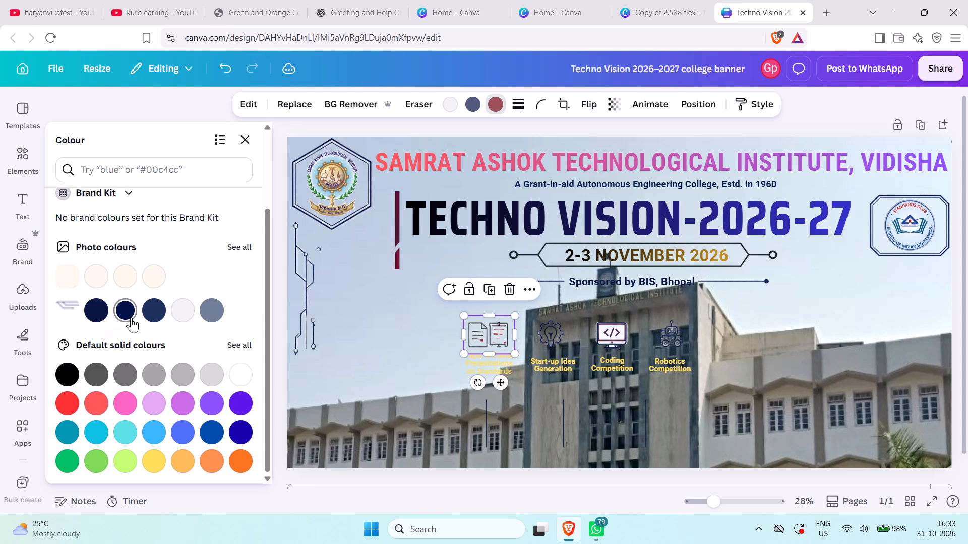
click(398, 363)
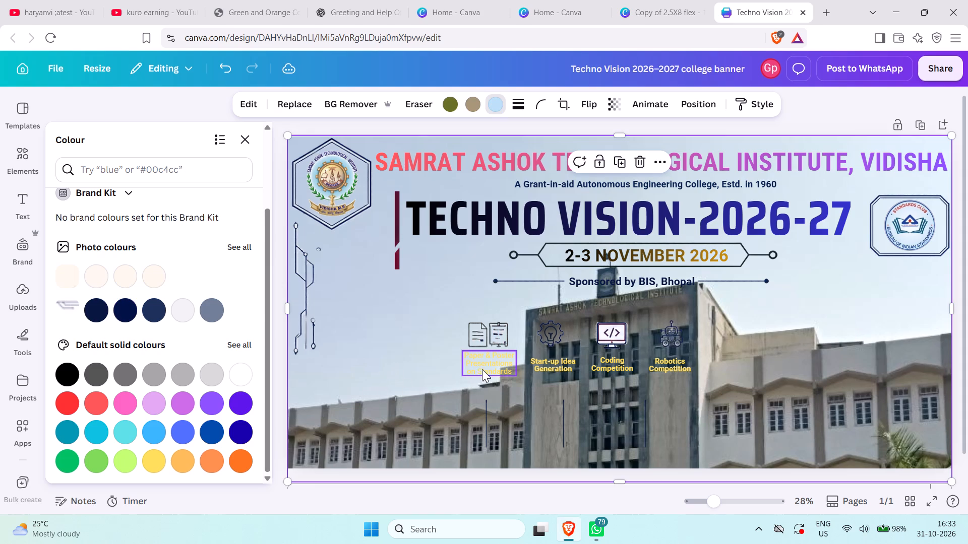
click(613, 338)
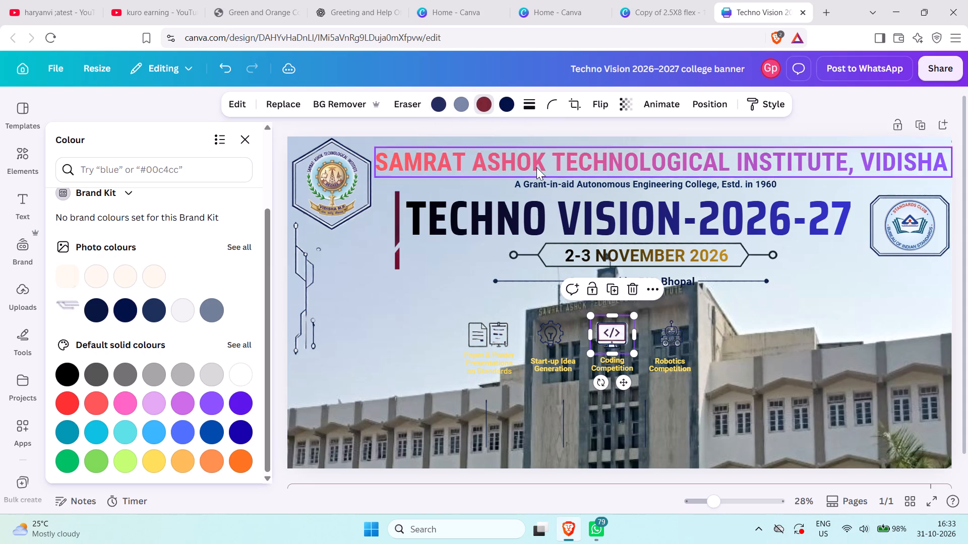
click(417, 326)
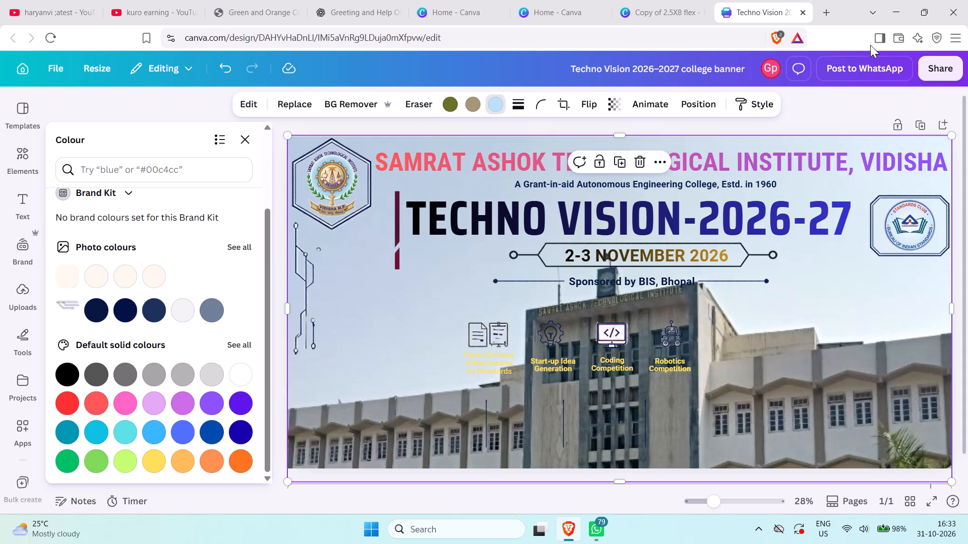